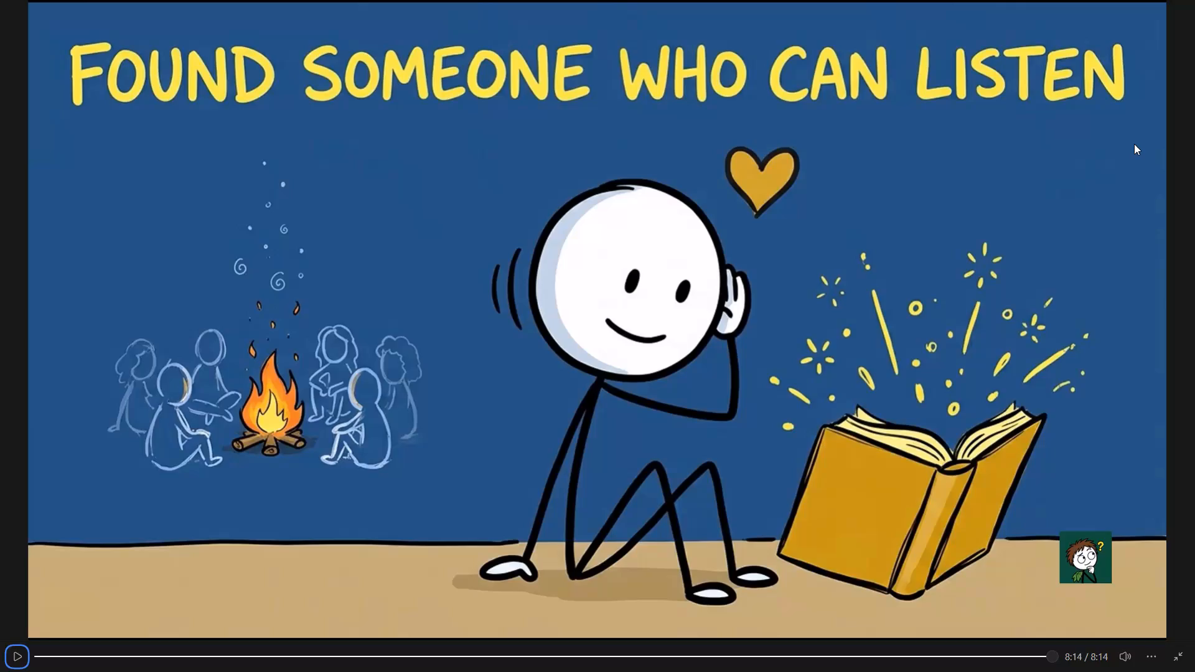
Review the closing scenes of video_final.mp4, pausing and resuming playback from about 8:02 to the end to check each image.
{"action": "left_click", "coordinate": [1038, 661]}
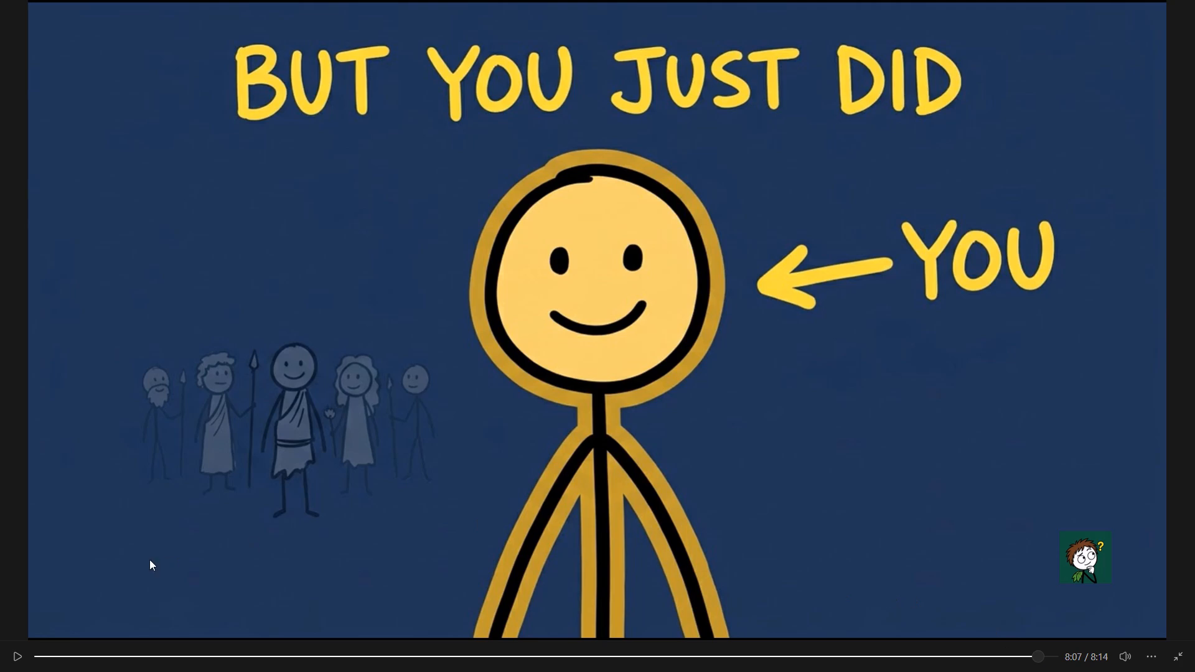
{"action": "left_click", "coordinate": [10, 666]}
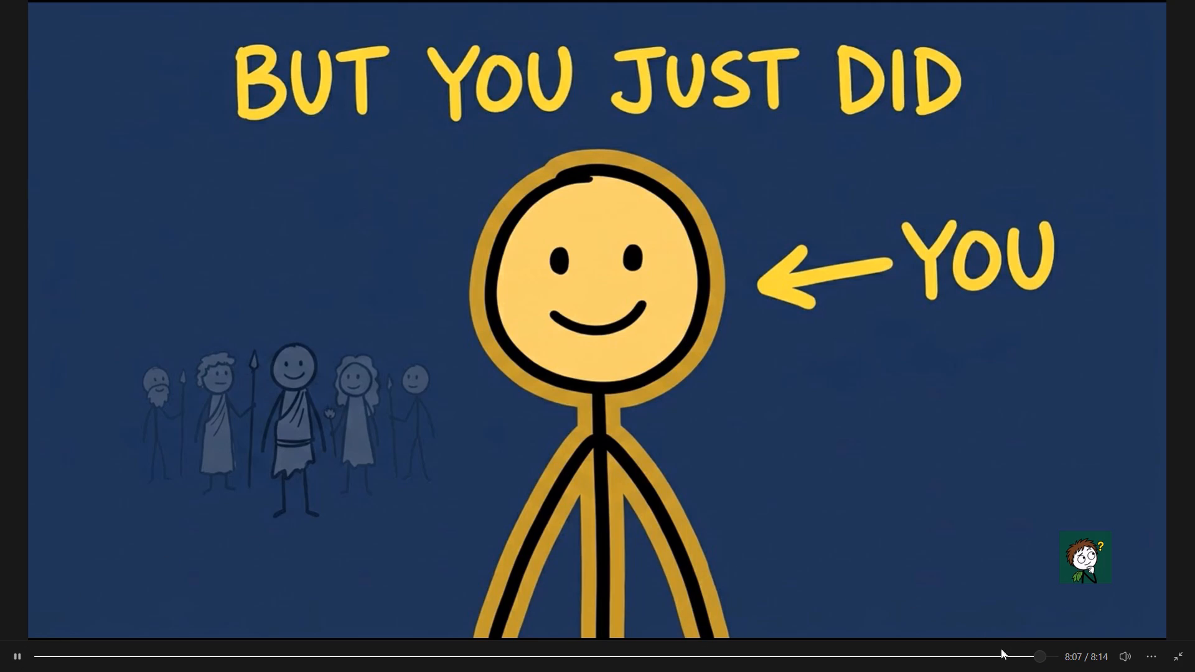
{"action": "left_click", "coordinate": [1001, 654]}
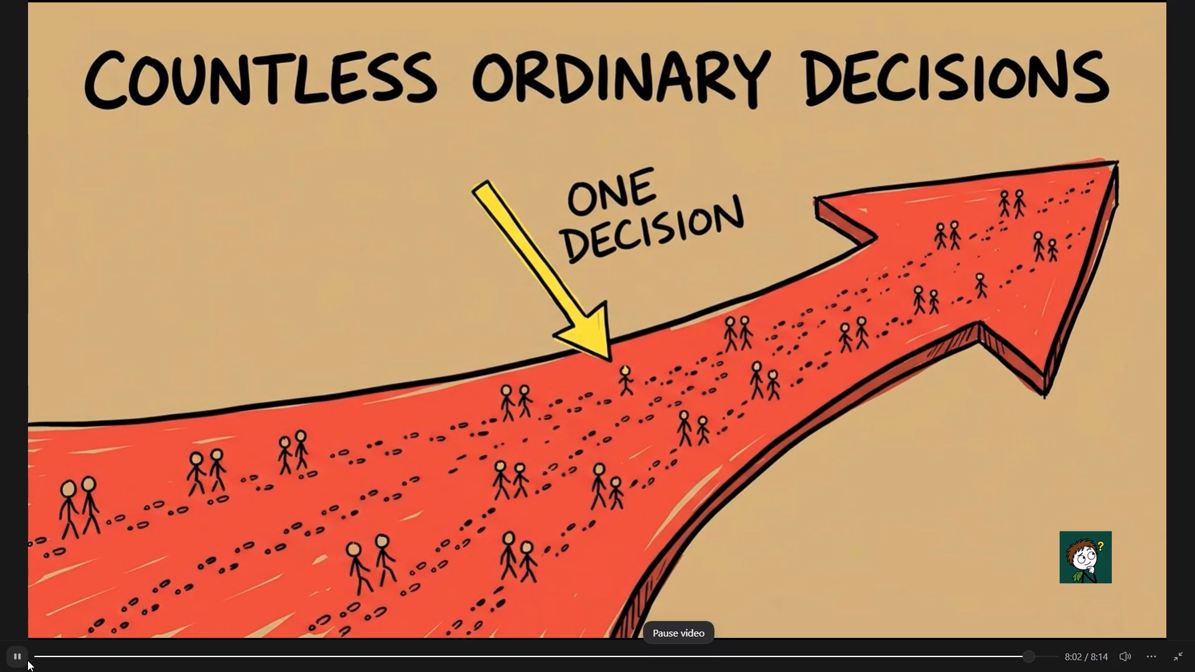
{"action": "left_click", "coordinate": [27, 660]}
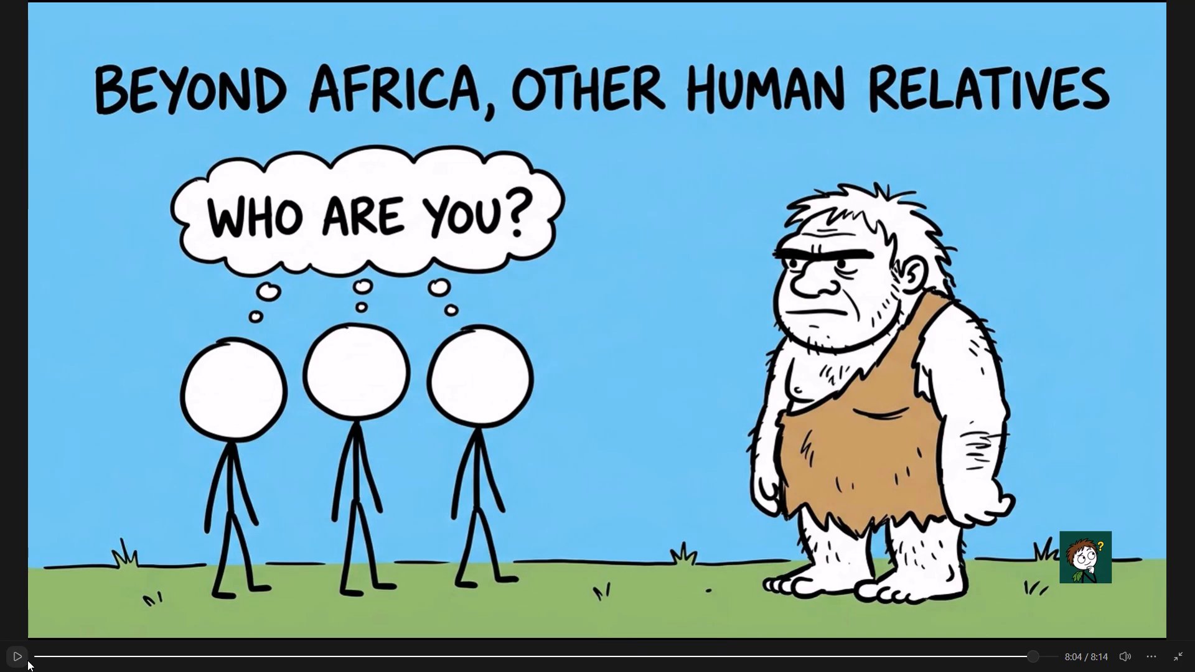
{"action": "left_click", "coordinate": [27, 660]}
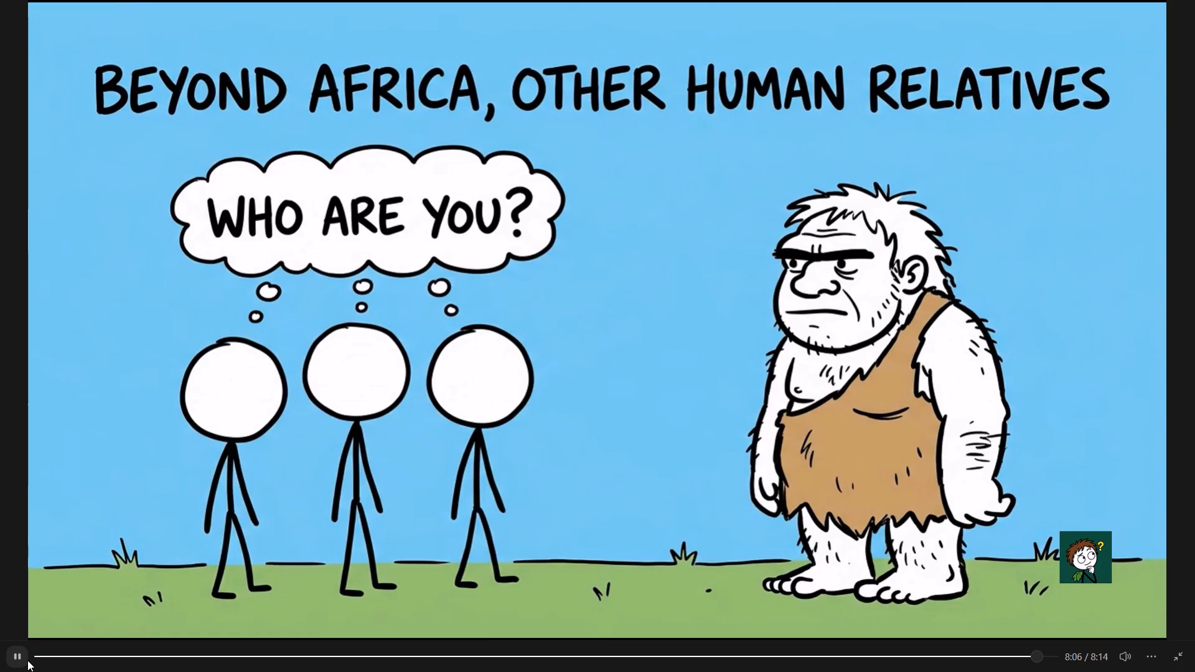
{"action": "left_click", "coordinate": [27, 660]}
{"action": "left_click", "coordinate": [27, 660]}
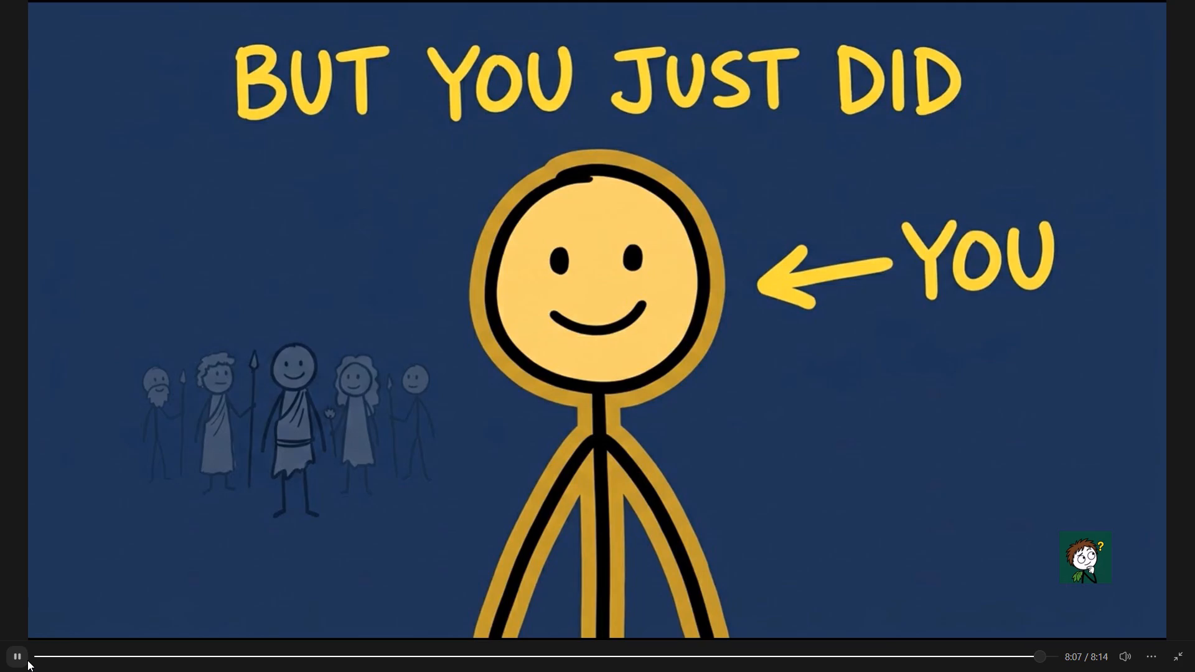
{"action": "left_click", "coordinate": [27, 660]}
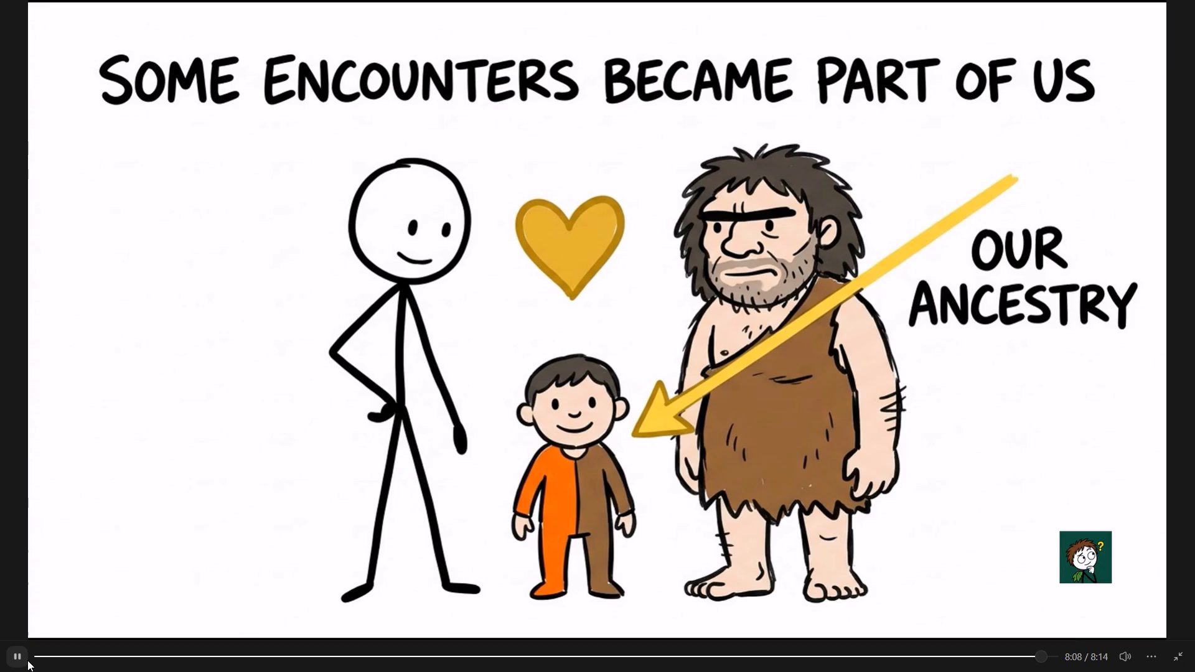
{"action": "left_click", "coordinate": [27, 660]}
{"action": "left_click", "coordinate": [27, 660]}
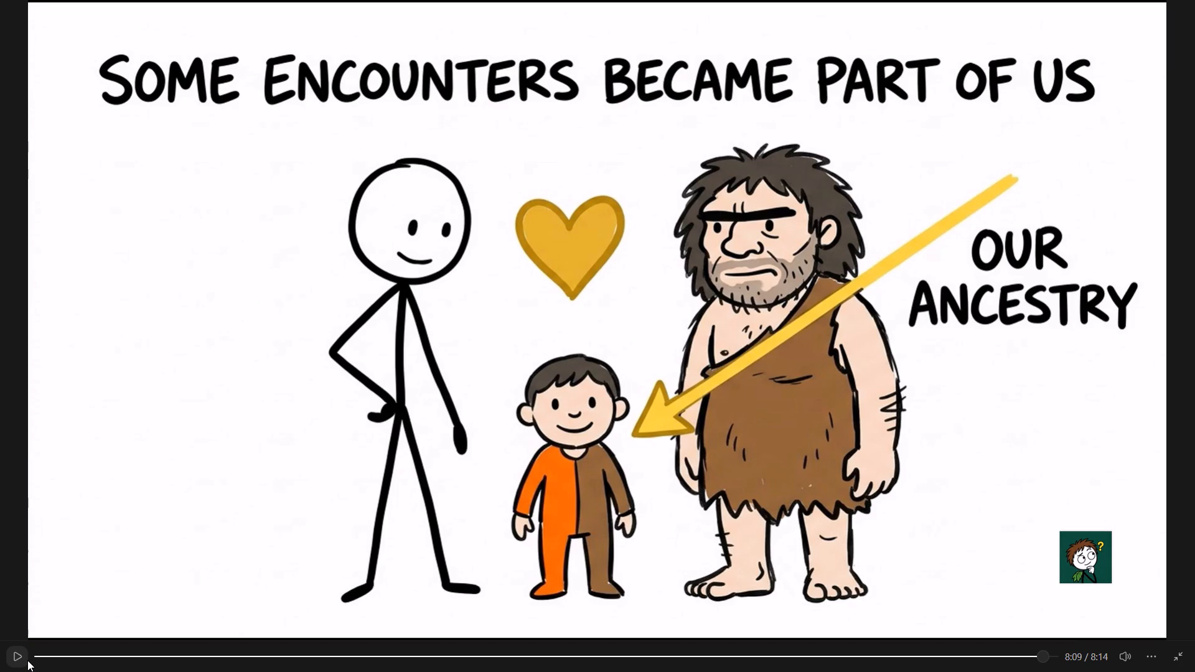
{"action": "left_click", "coordinate": [27, 660]}
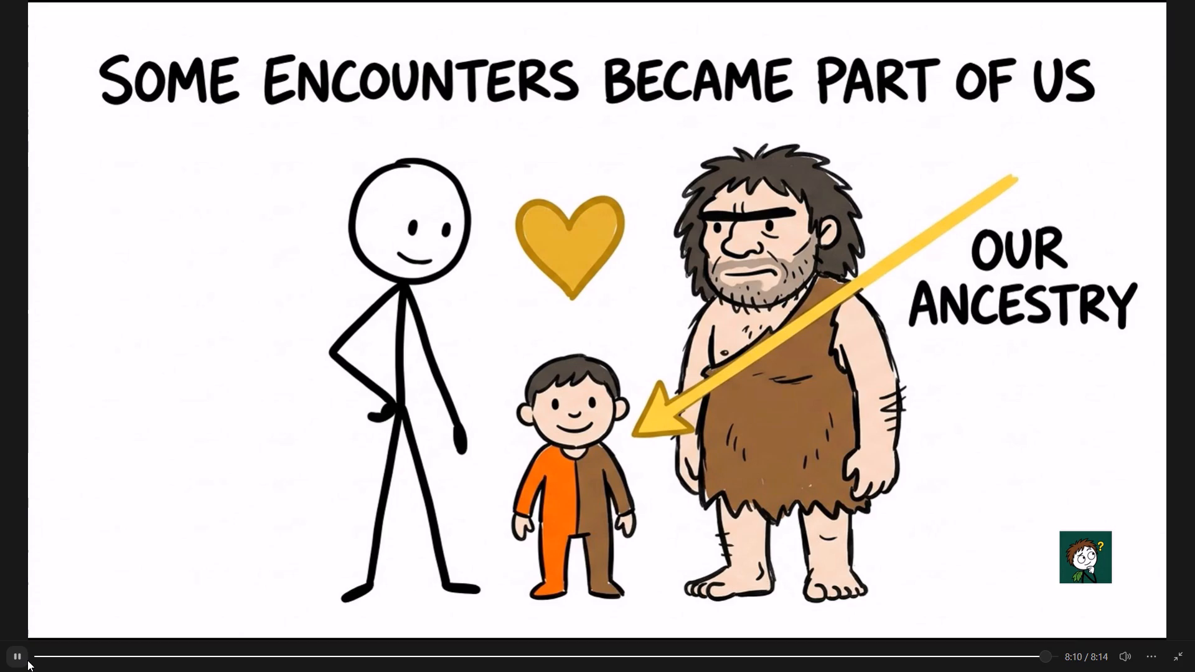
{"action": "left_click", "coordinate": [27, 660]}
{"action": "left_click", "coordinate": [27, 660]}
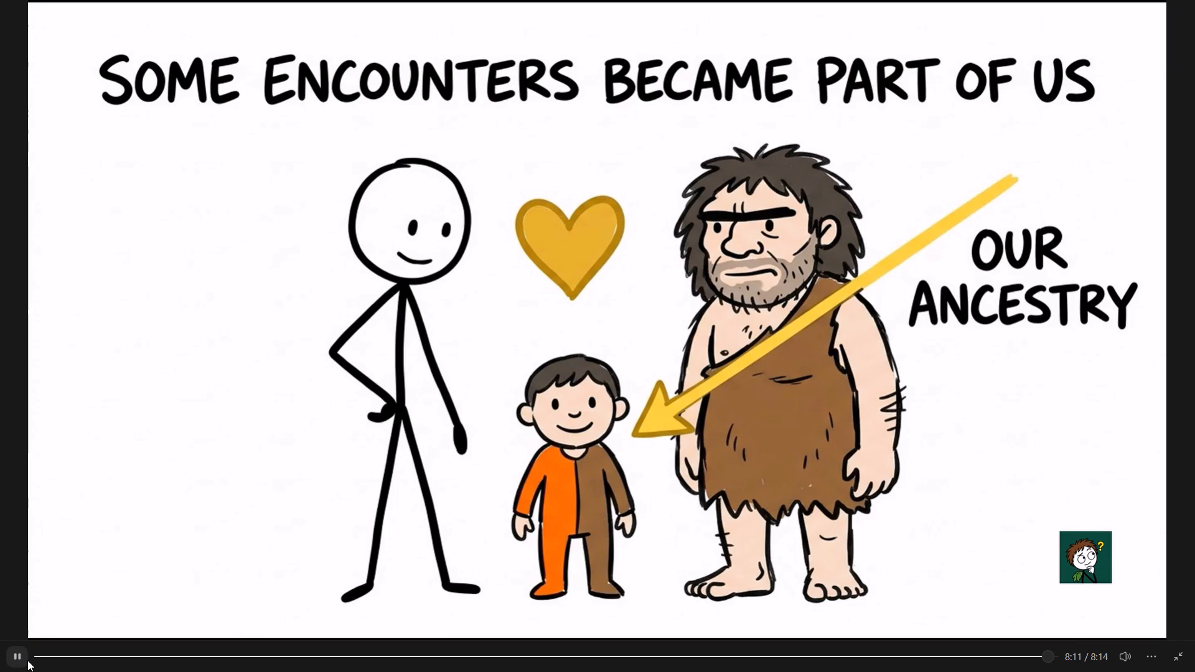
{"action": "left_click", "coordinate": [27, 660]}
{"action": "left_click", "coordinate": [27, 660]}
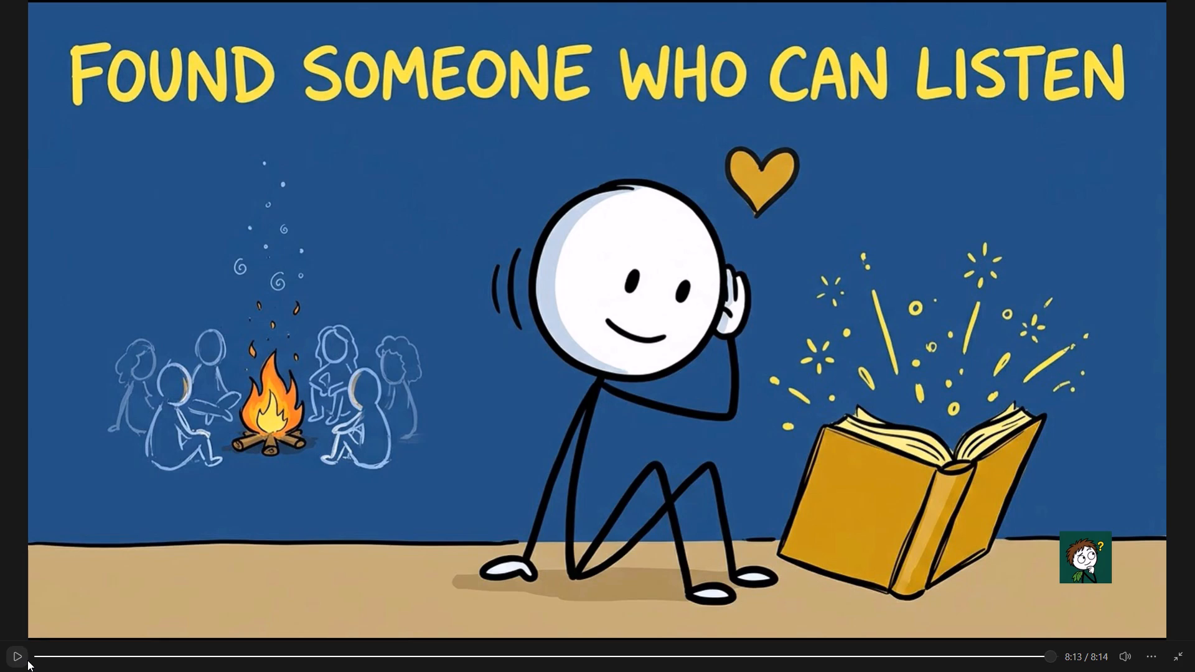
{"action": "left_click", "coordinate": [27, 660]}
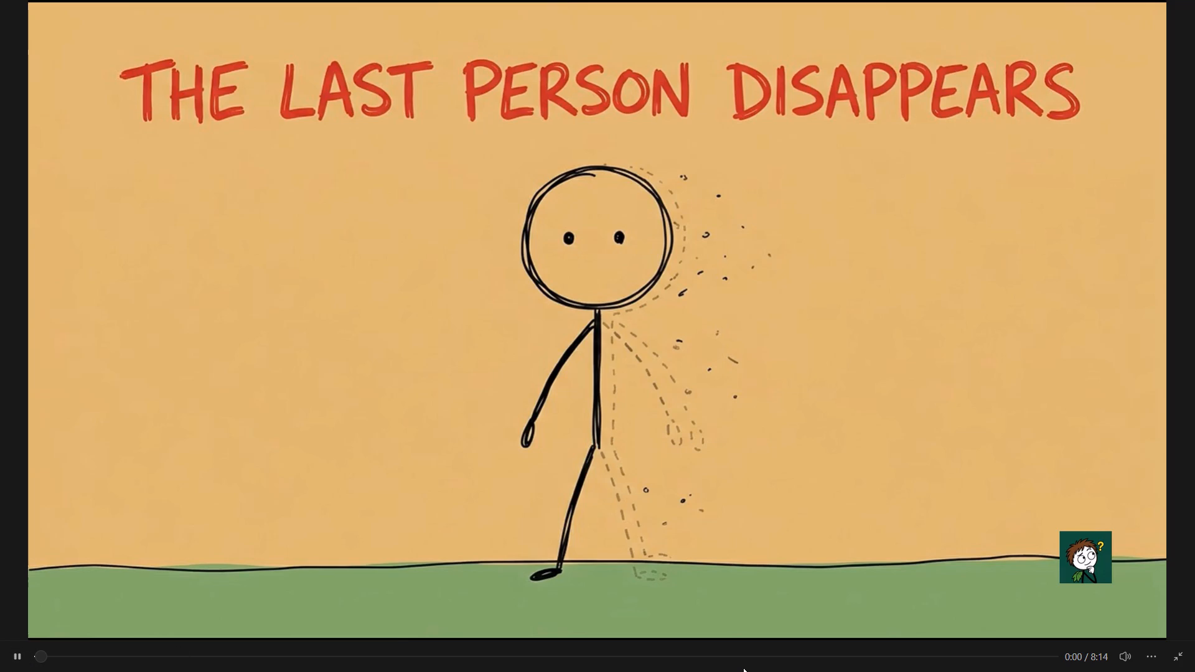
{"action": "left_click", "coordinate": [1053, 650]}
{"action": "left_click", "coordinate": [1046, 655]}
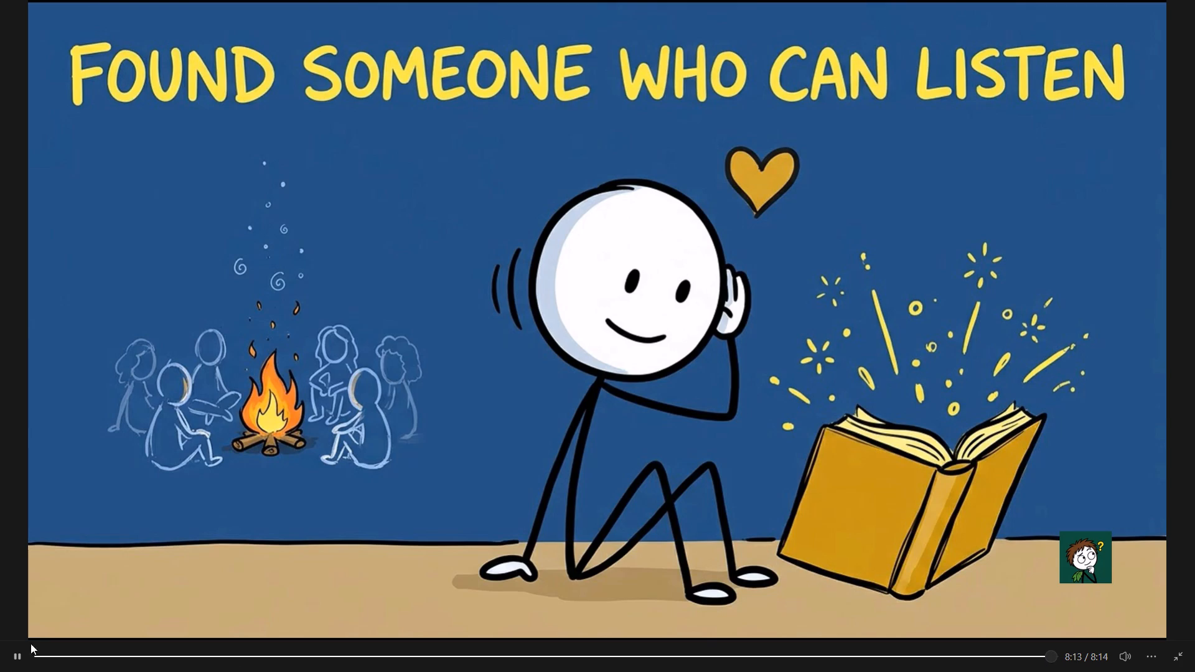
{"action": "left_click", "coordinate": [11, 658]}
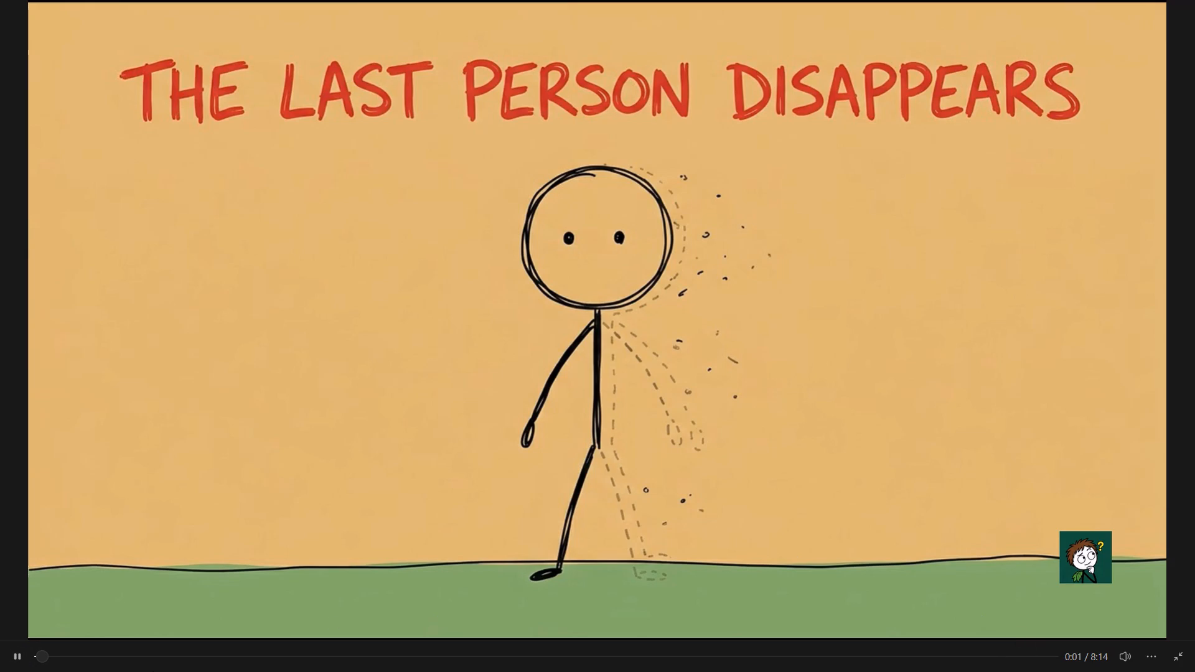
{"action": "left_click", "coordinate": [17, 654]}
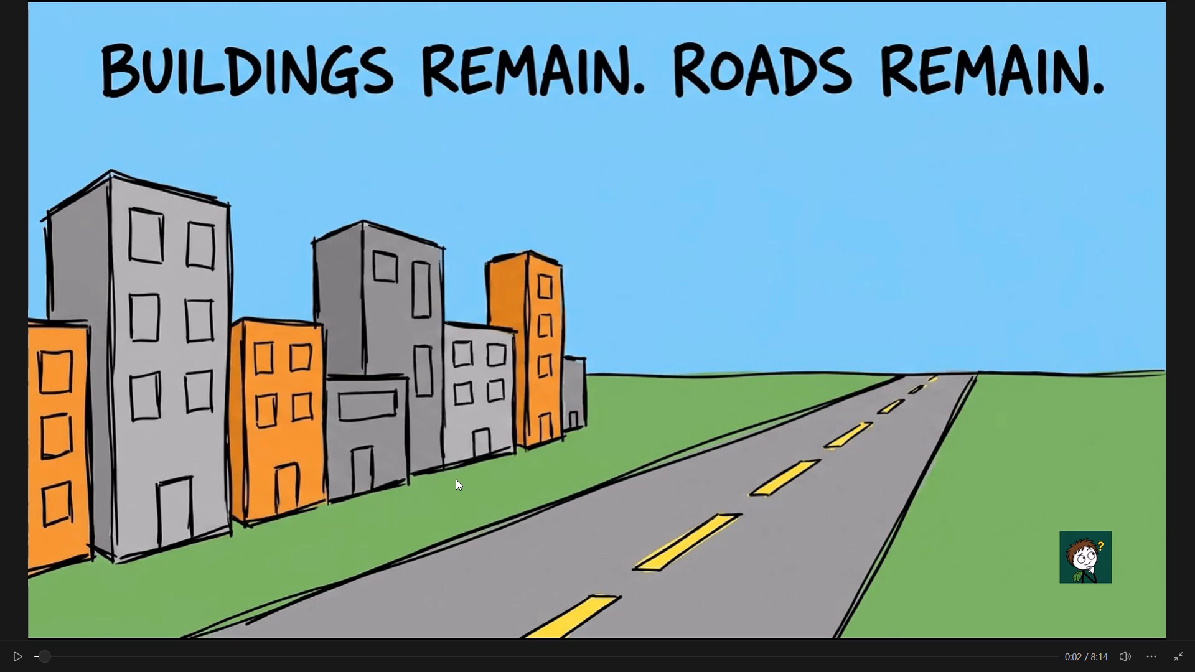
{"action": "left_click", "coordinate": [1033, 650]}
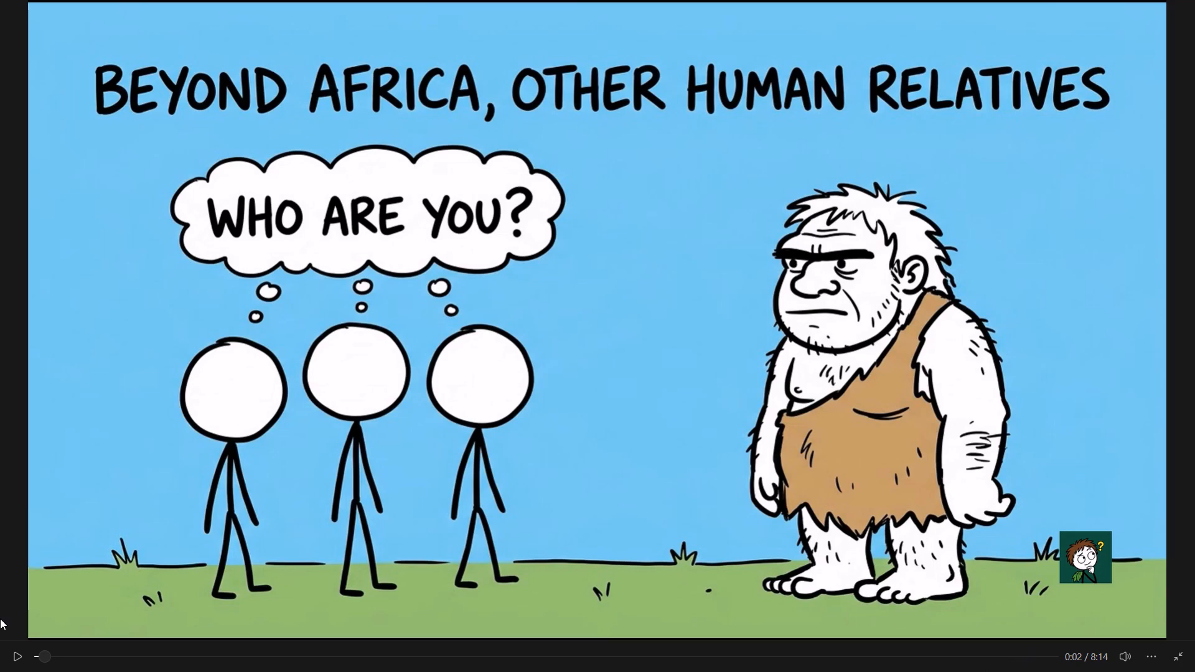
{"action": "left_click", "coordinate": [1024, 659]}
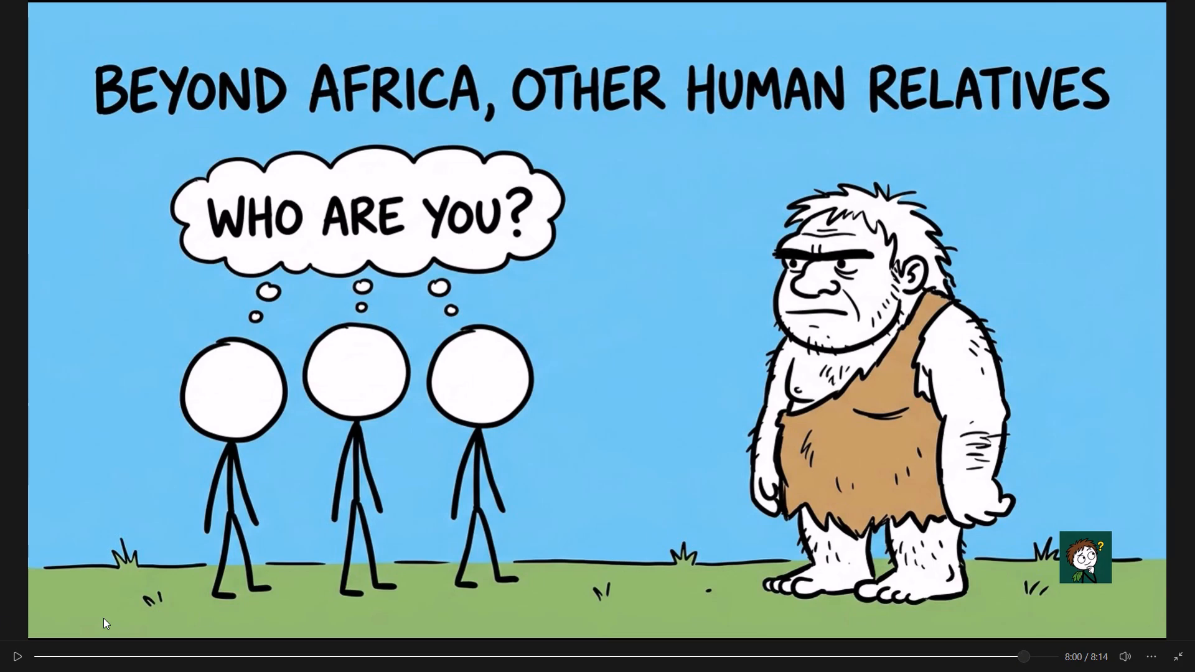
{"action": "left_click", "coordinate": [16, 656]}
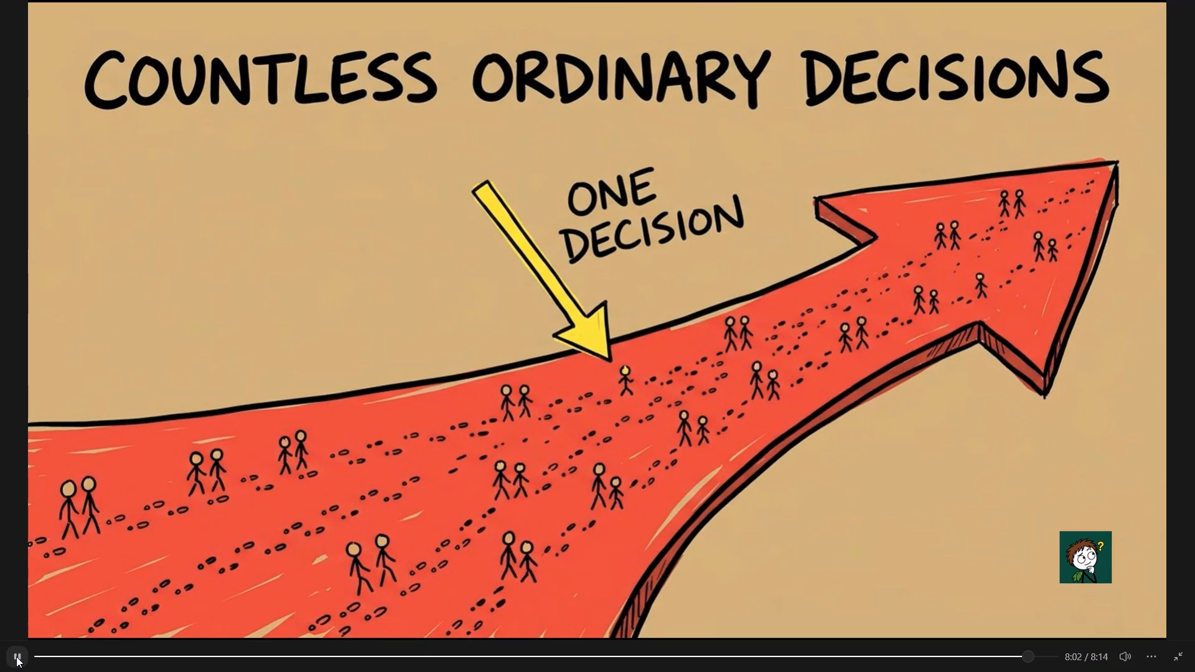
{"action": "left_click", "coordinate": [16, 656]}
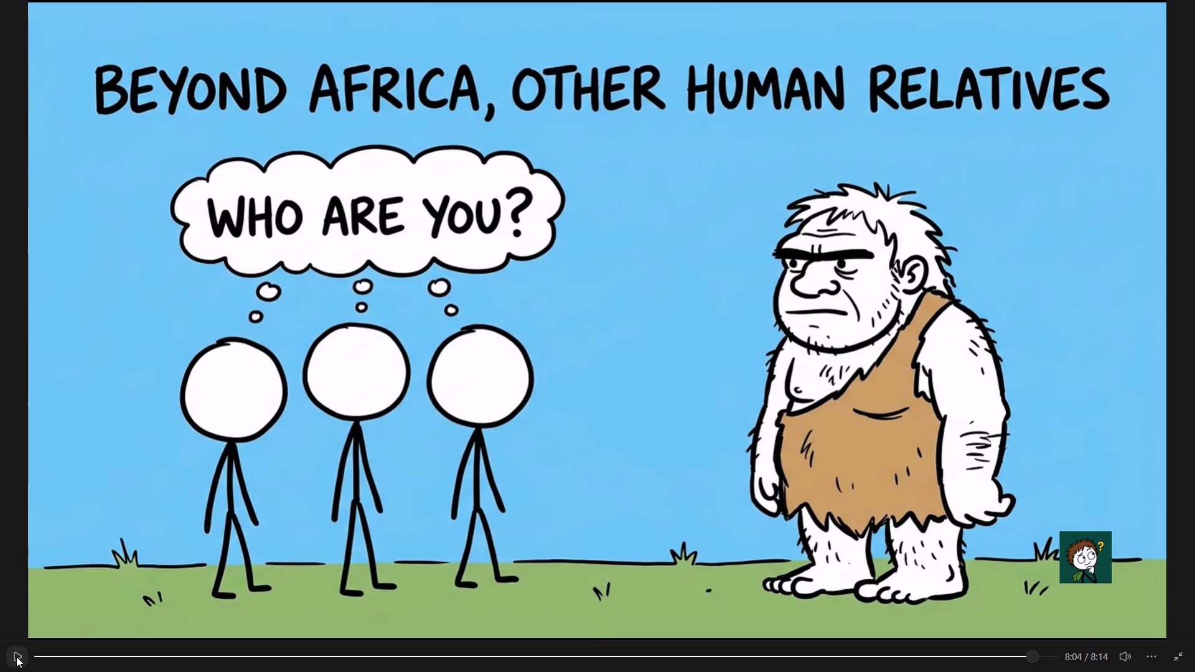
{"action": "left_click", "coordinate": [16, 656]}
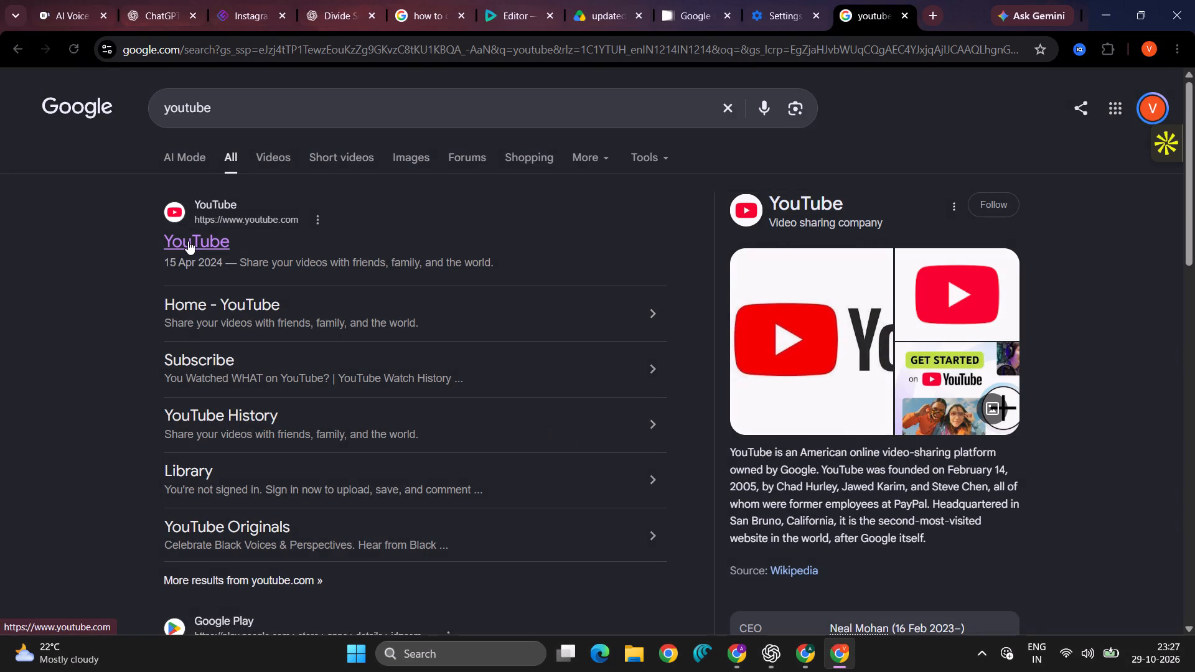
{"action": "left_click", "coordinate": [188, 241]}
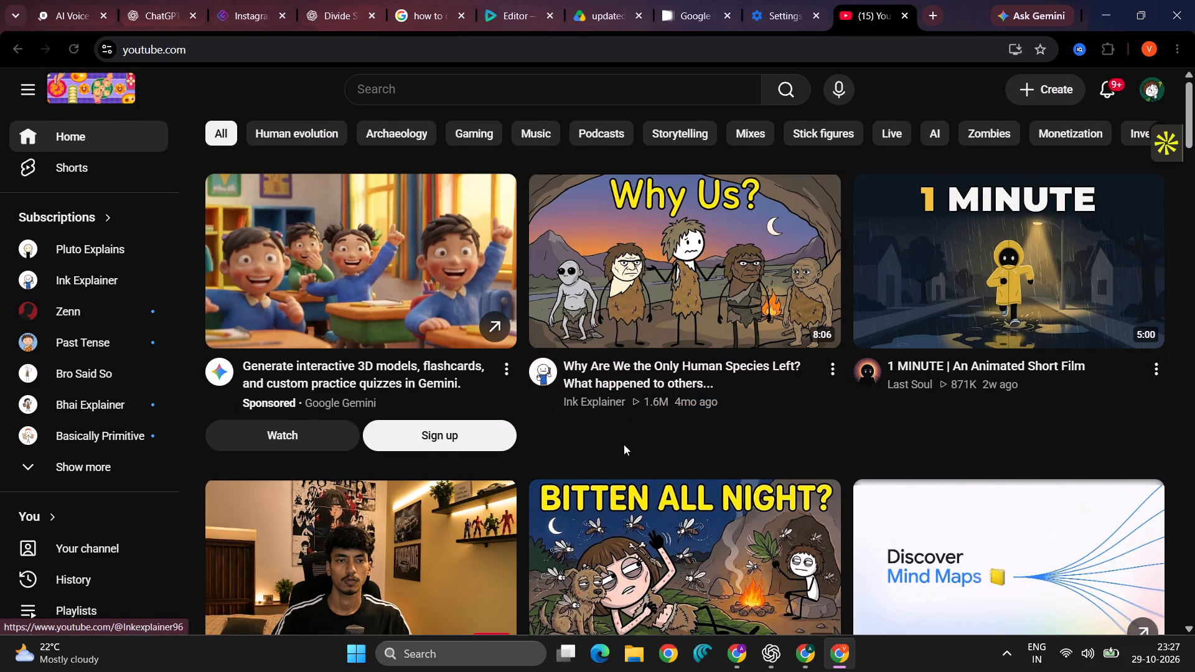
Look through the YouTube home feed for a reference thumbnail, and reload the feed for new recommendations.
{"action": "scroll", "coordinate": [583, 380], "scroll_direction": "down", "scroll_amount": 2}
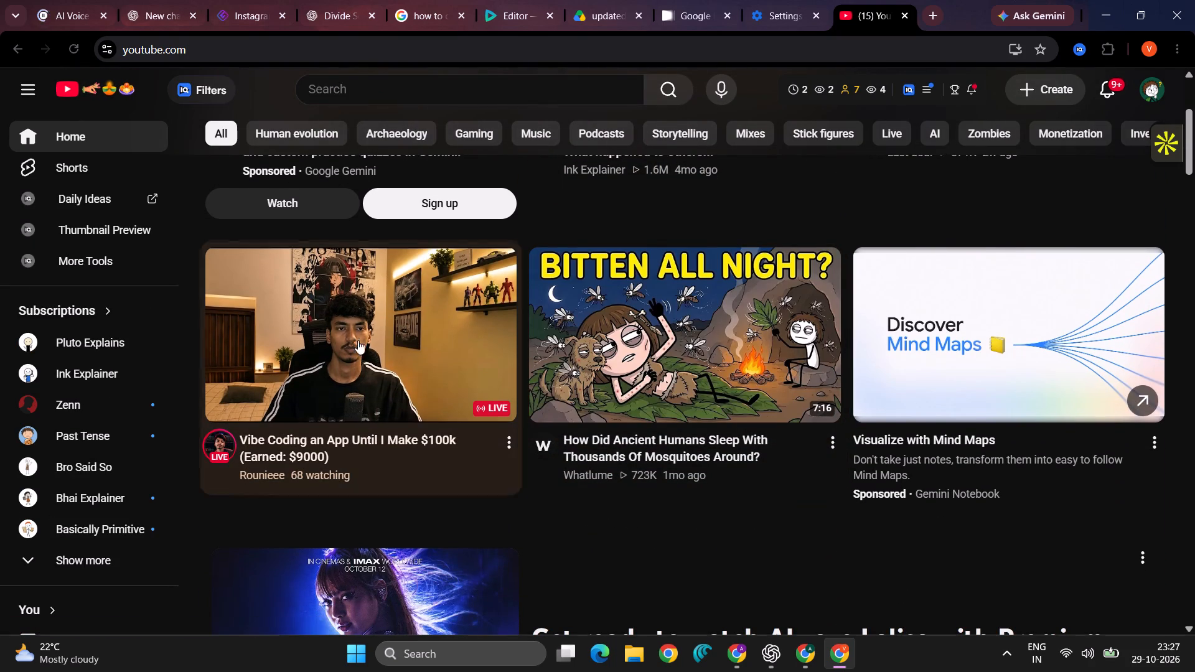
{"action": "scroll", "coordinate": [393, 515], "scroll_direction": "down", "scroll_amount": 3}
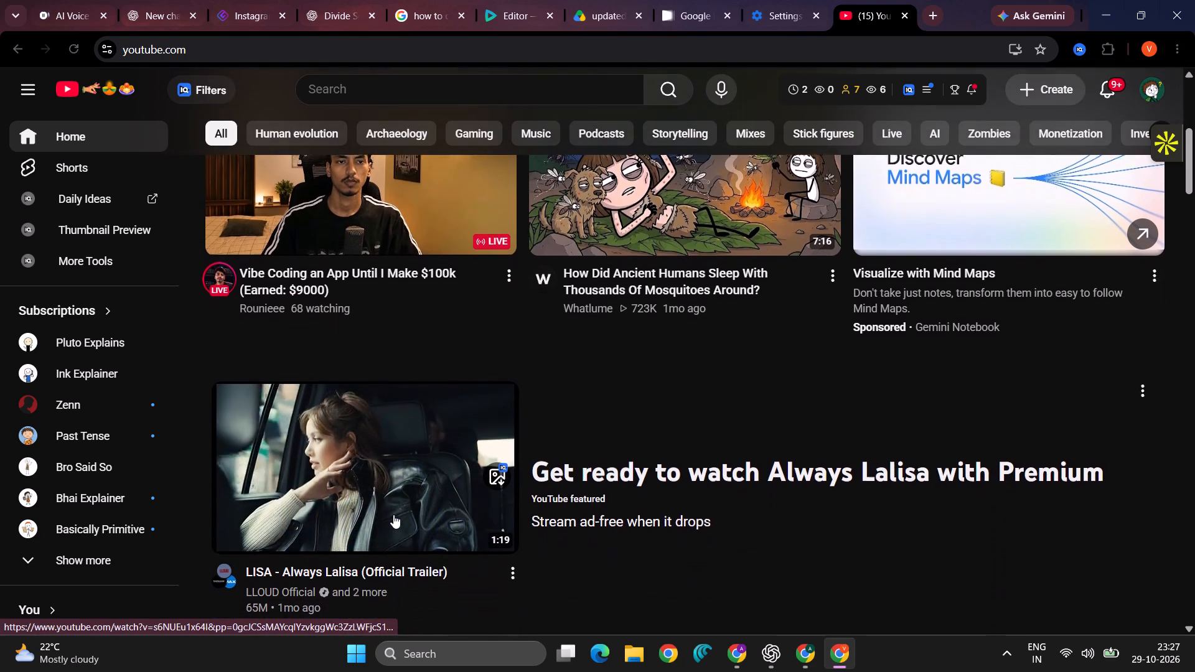
{"action": "scroll", "coordinate": [393, 515], "scroll_direction": "down", "scroll_amount": 1}
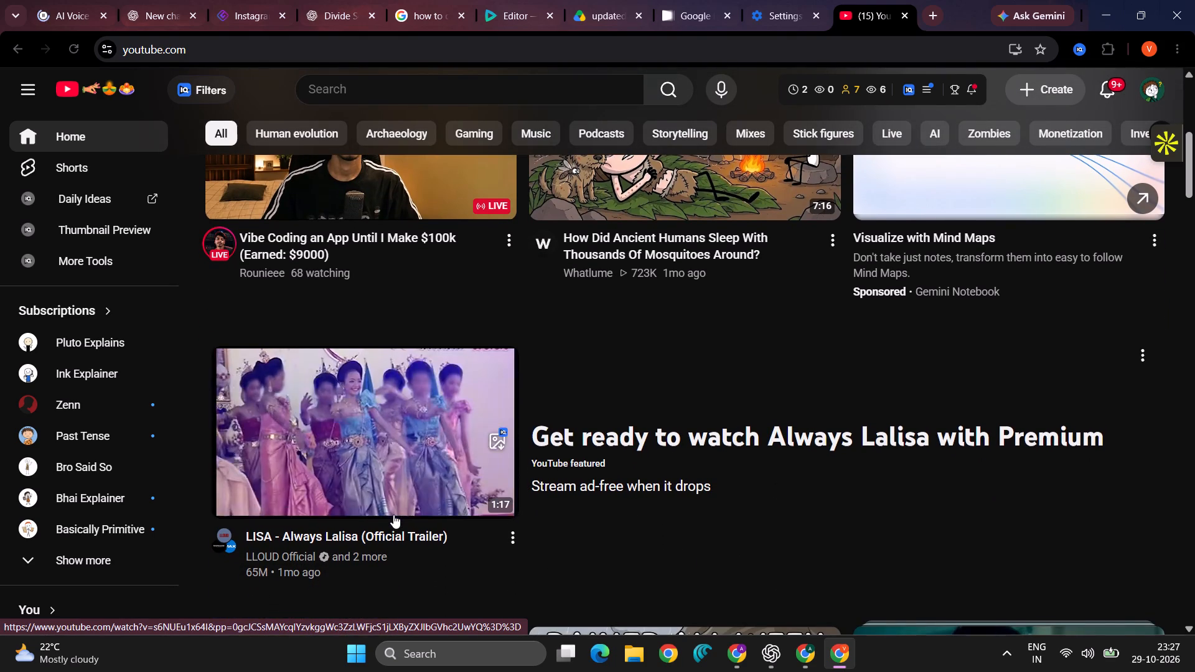
{"action": "scroll", "coordinate": [393, 515], "scroll_direction": "down", "scroll_amount": 2}
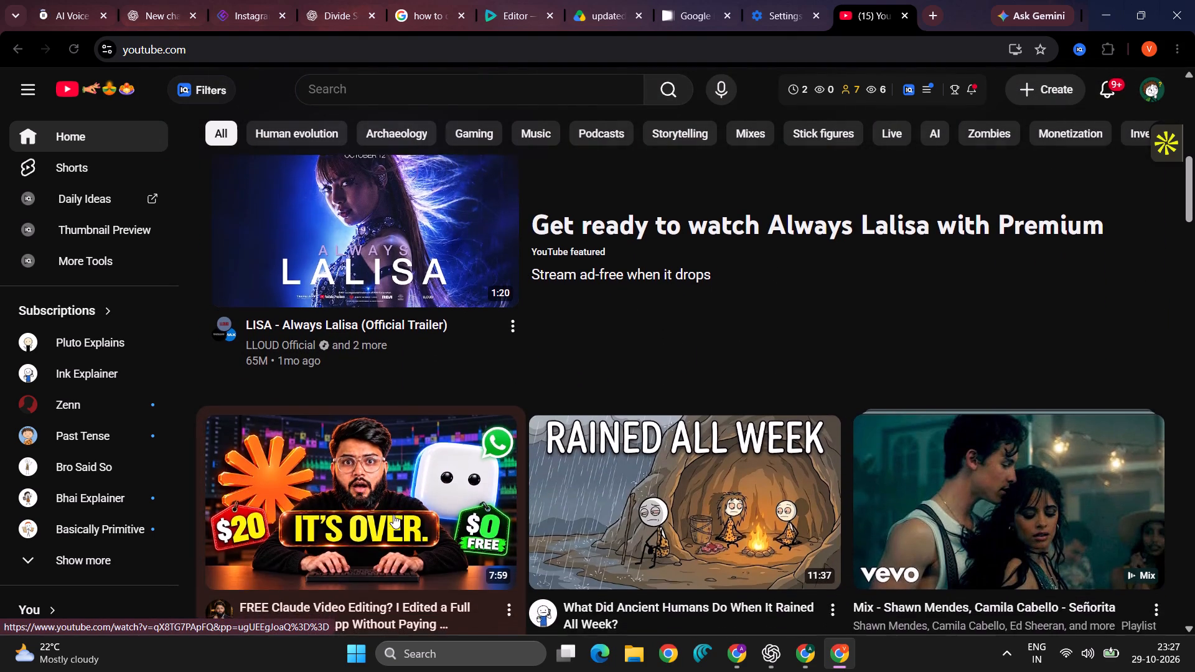
{"action": "scroll", "coordinate": [393, 515], "scroll_direction": "down", "scroll_amount": 1}
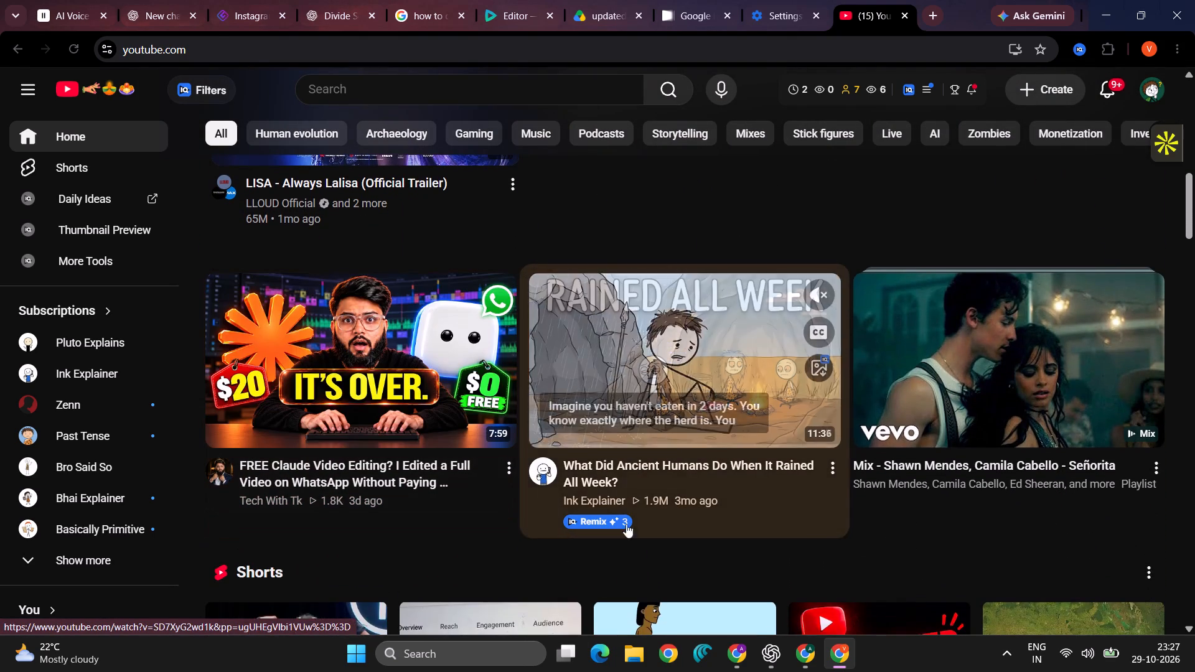
{"action": "scroll", "coordinate": [520, 458], "scroll_direction": "up", "scroll_amount": 4}
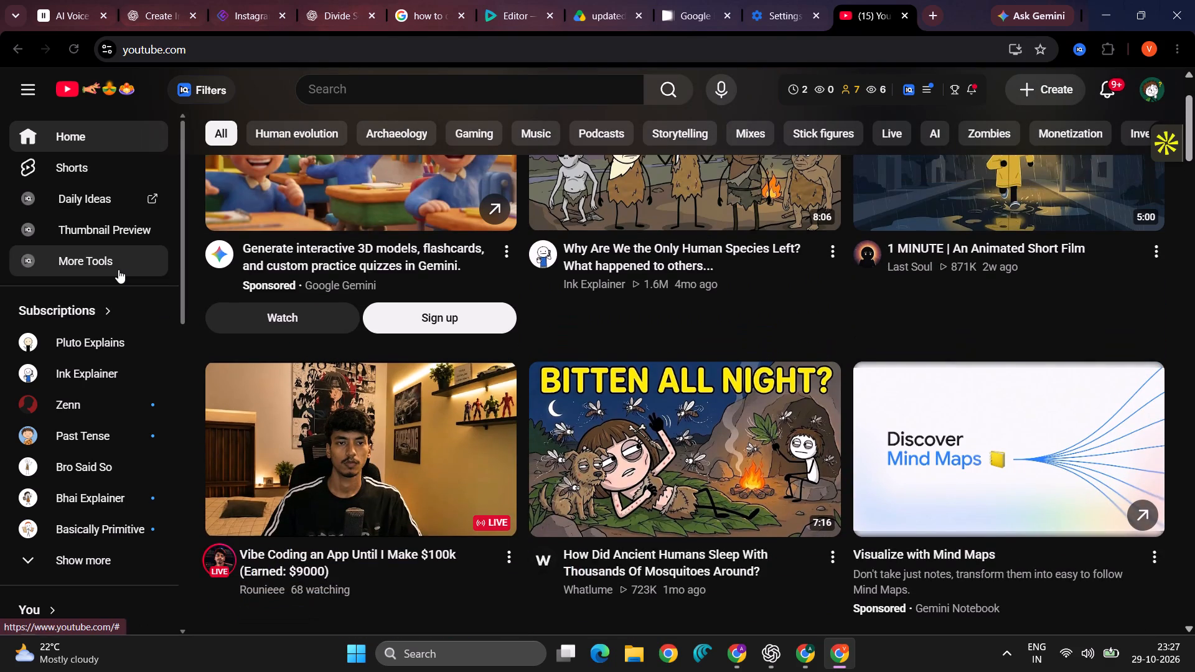
{"action": "scroll", "coordinate": [118, 269], "scroll_direction": "up", "scroll_amount": 1}
{"action": "left_click", "coordinate": [73, 133]}
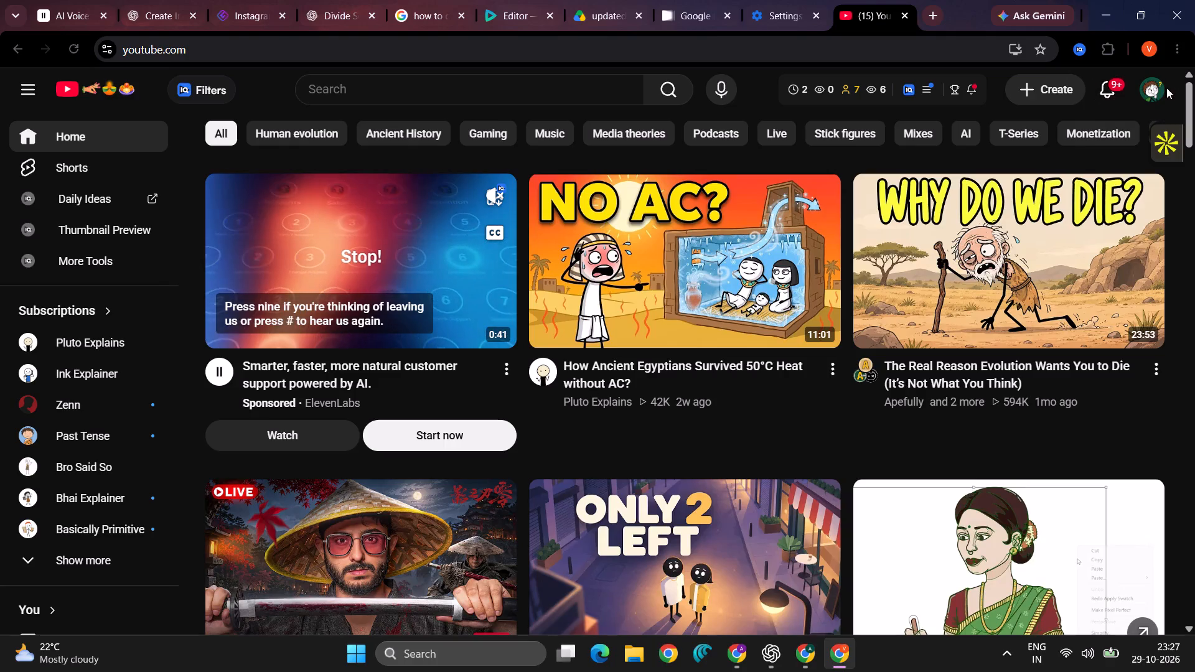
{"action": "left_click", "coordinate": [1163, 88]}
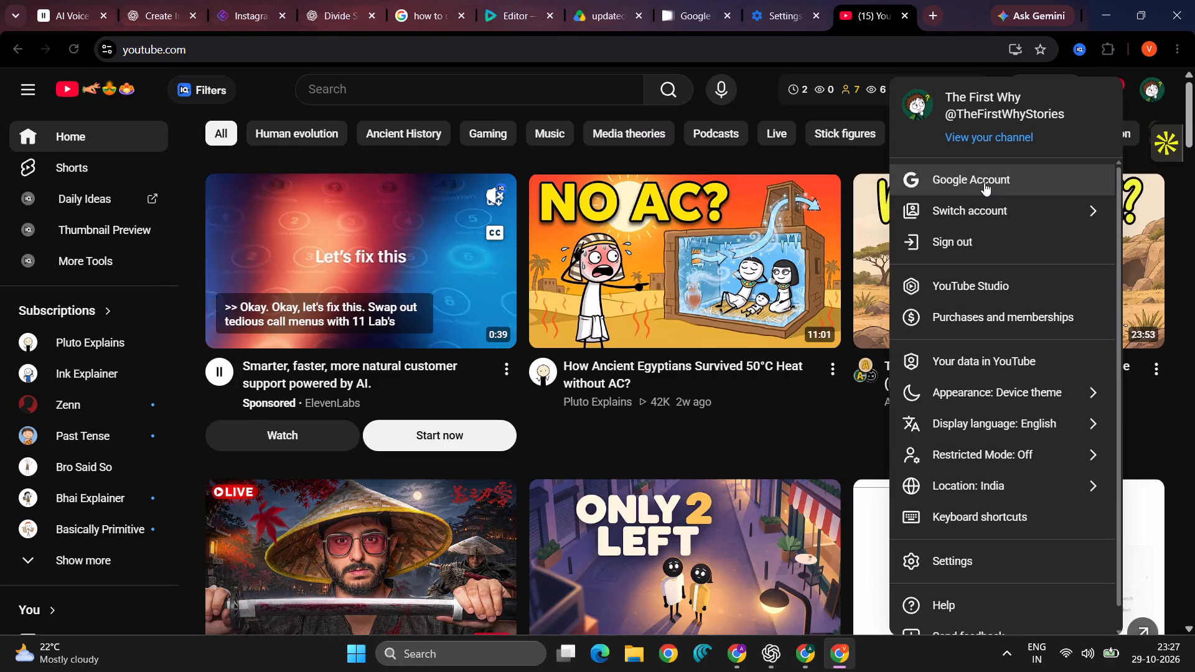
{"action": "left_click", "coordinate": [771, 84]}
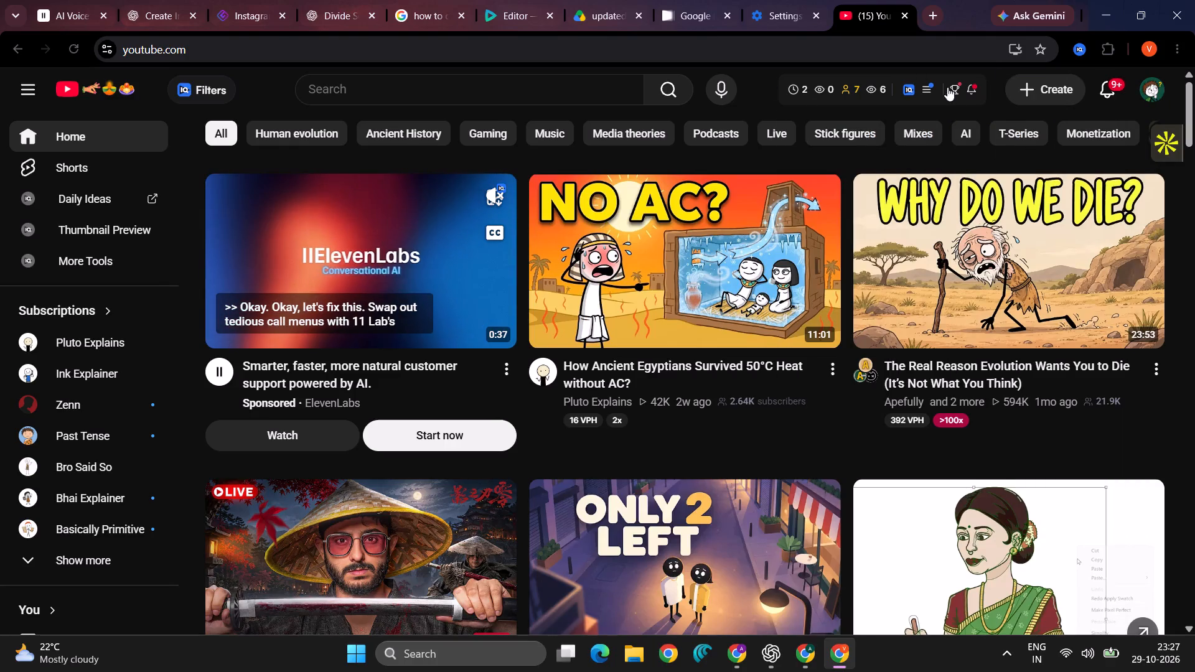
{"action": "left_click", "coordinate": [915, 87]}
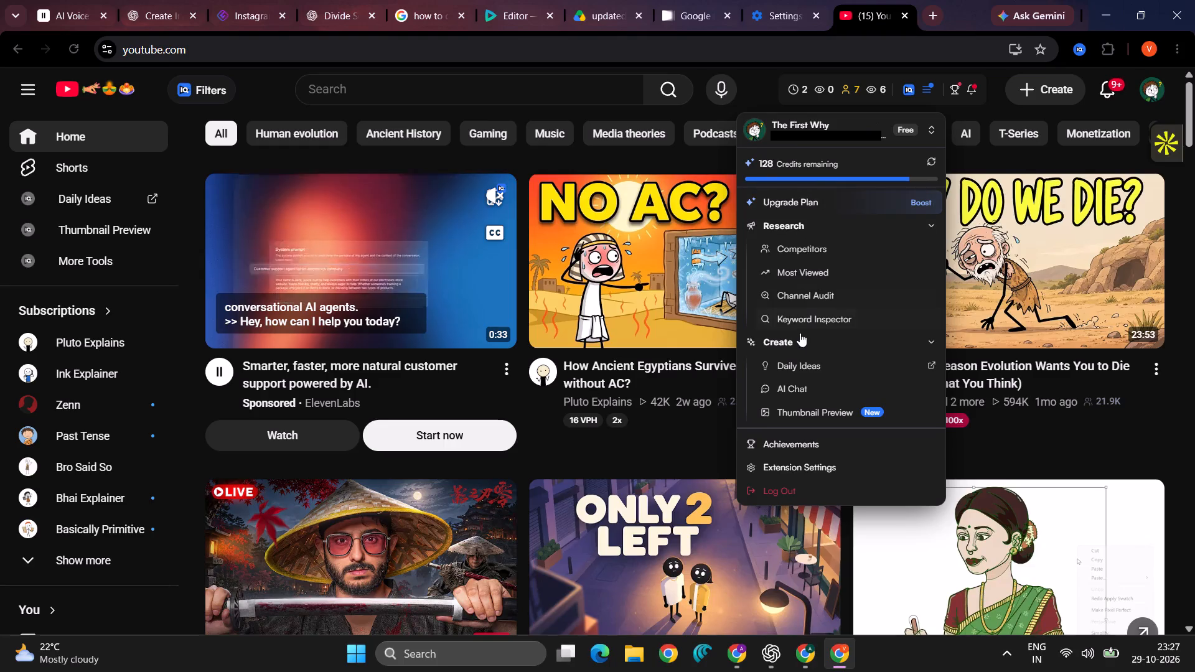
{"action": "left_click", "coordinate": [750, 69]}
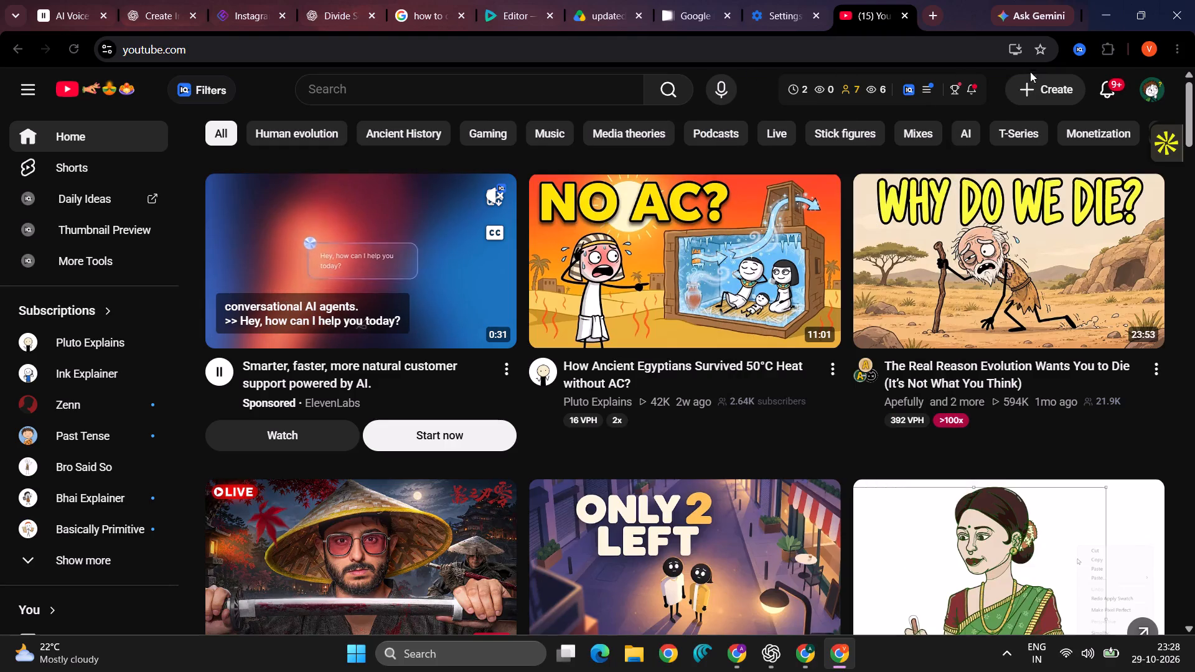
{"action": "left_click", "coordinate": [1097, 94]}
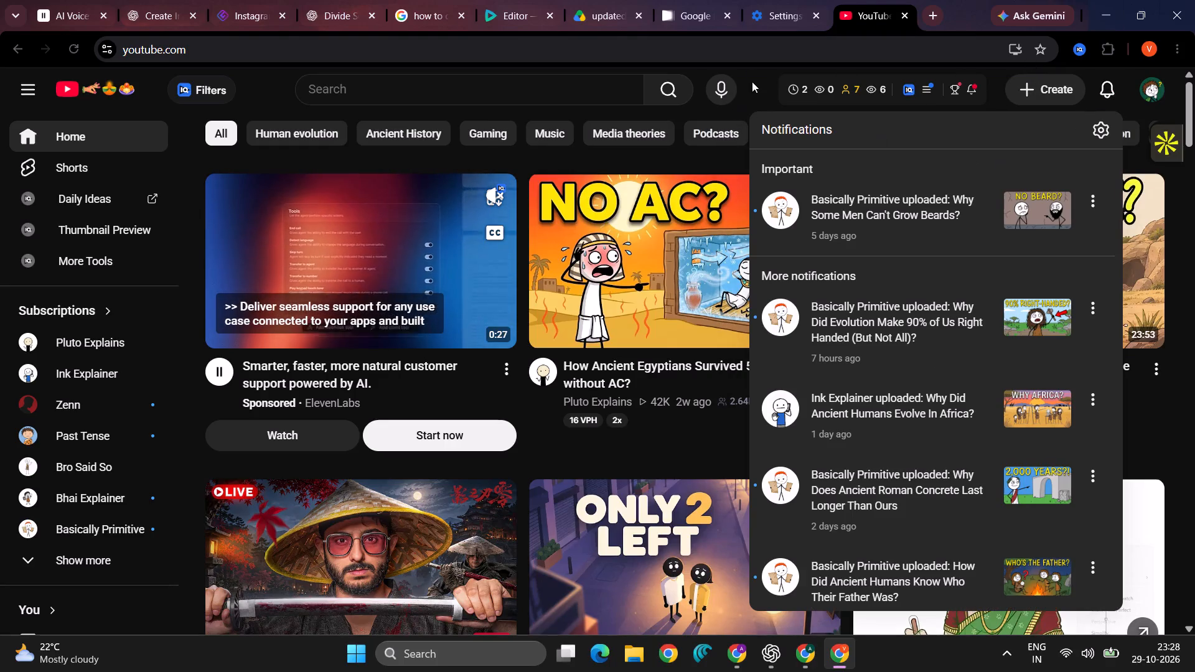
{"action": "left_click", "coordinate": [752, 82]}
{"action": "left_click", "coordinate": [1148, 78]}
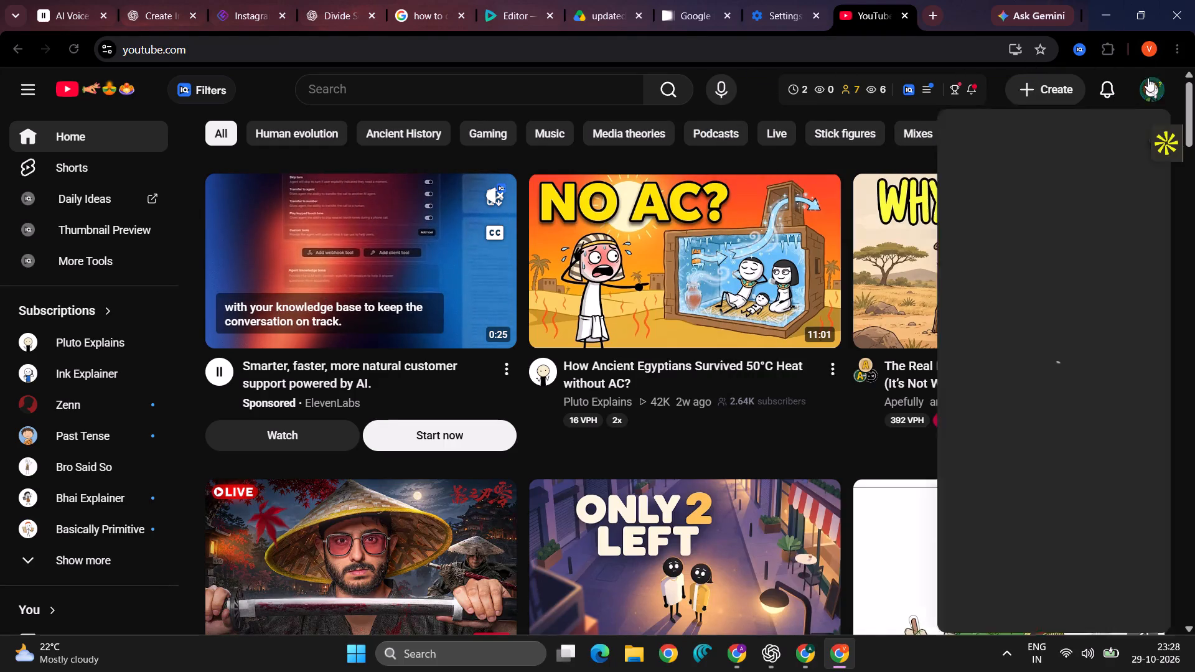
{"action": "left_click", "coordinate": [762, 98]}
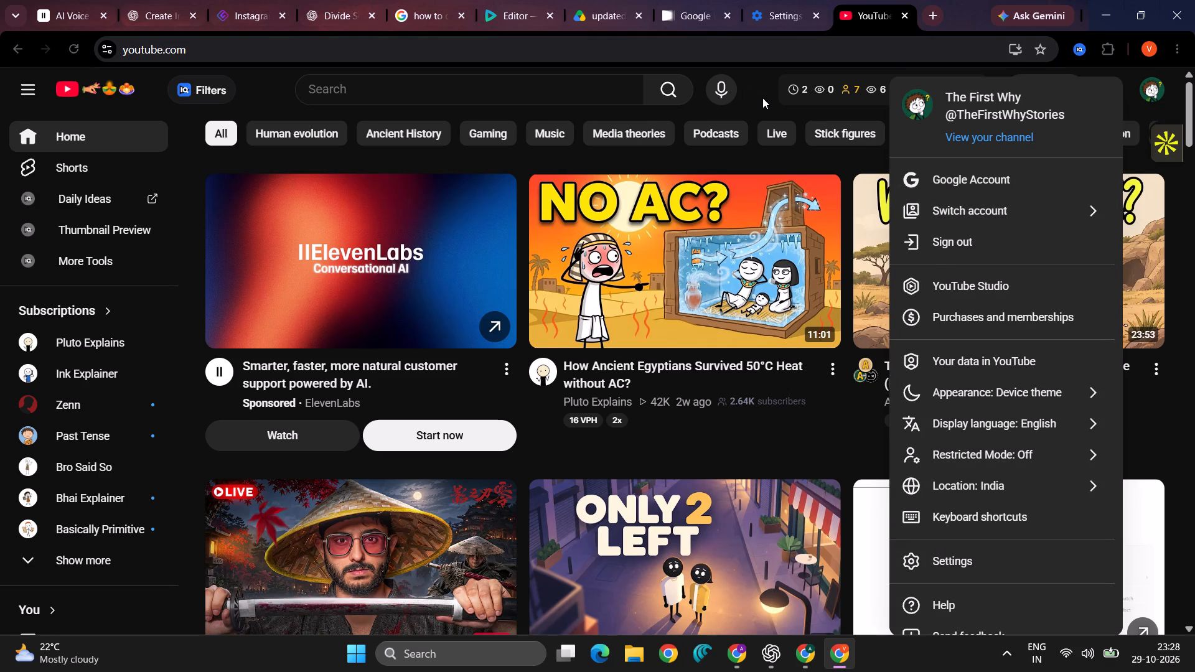
Open the YouTube watch history and open Ink Explainer's video "Why Did Ancient Humans Evolve In Africa?".
{"action": "scroll", "coordinate": [118, 396], "scroll_direction": "up", "scroll_amount": 1}
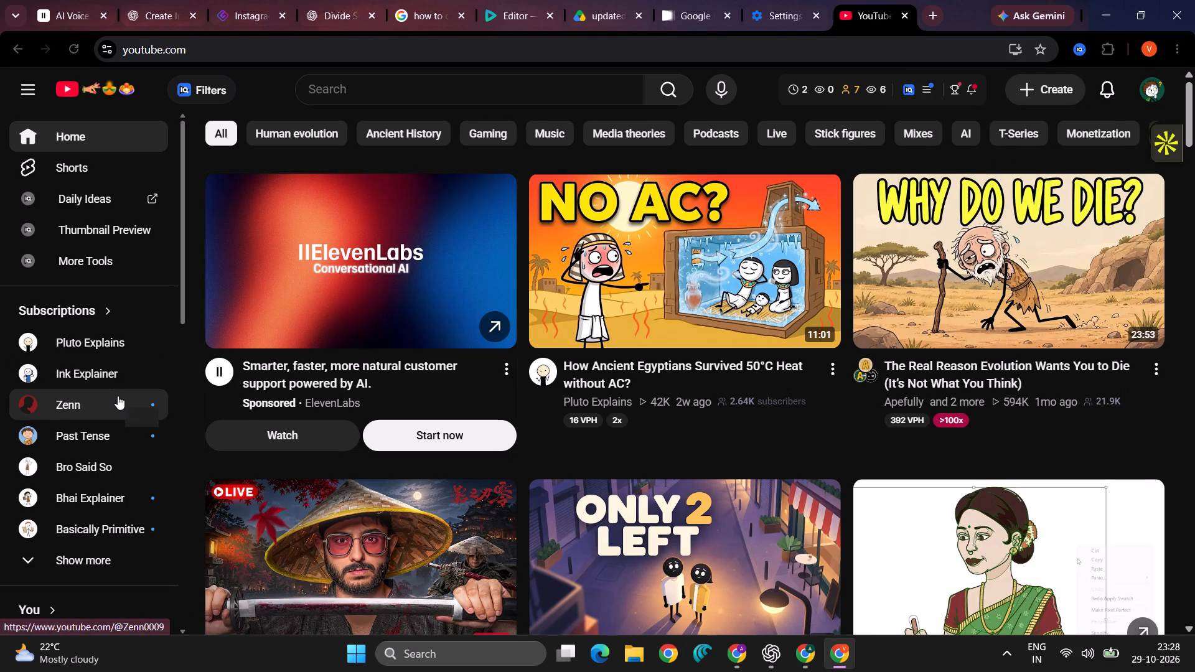
{"action": "scroll", "coordinate": [77, 184], "scroll_direction": "down", "scroll_amount": 3}
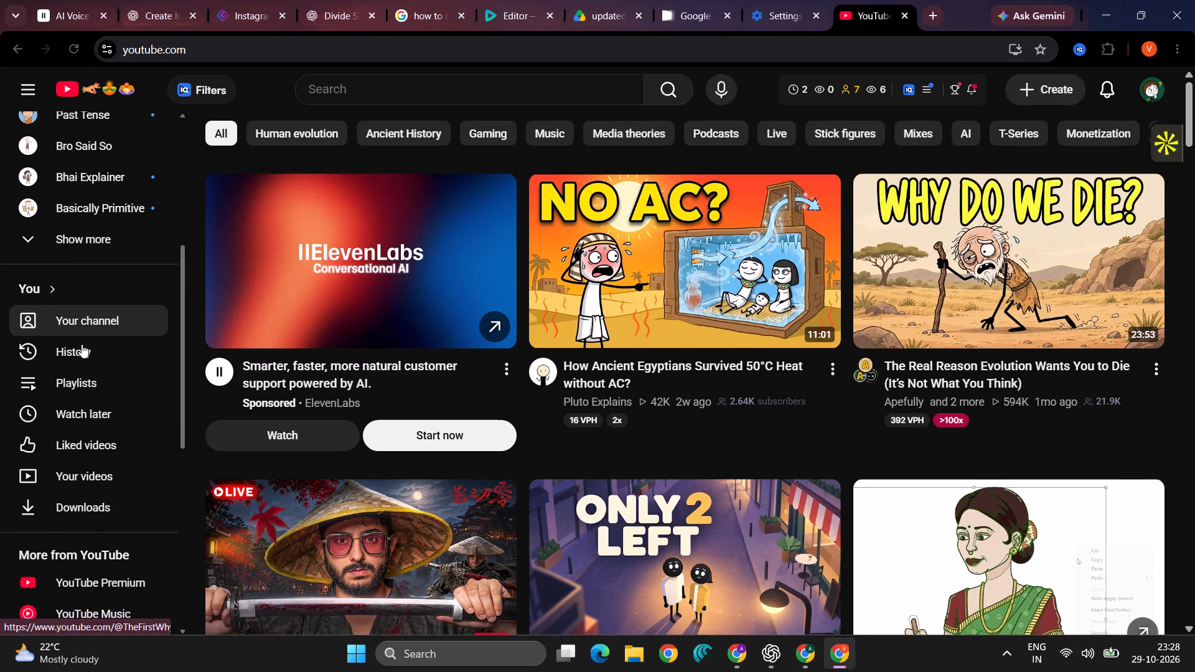
{"action": "left_click", "coordinate": [83, 359]}
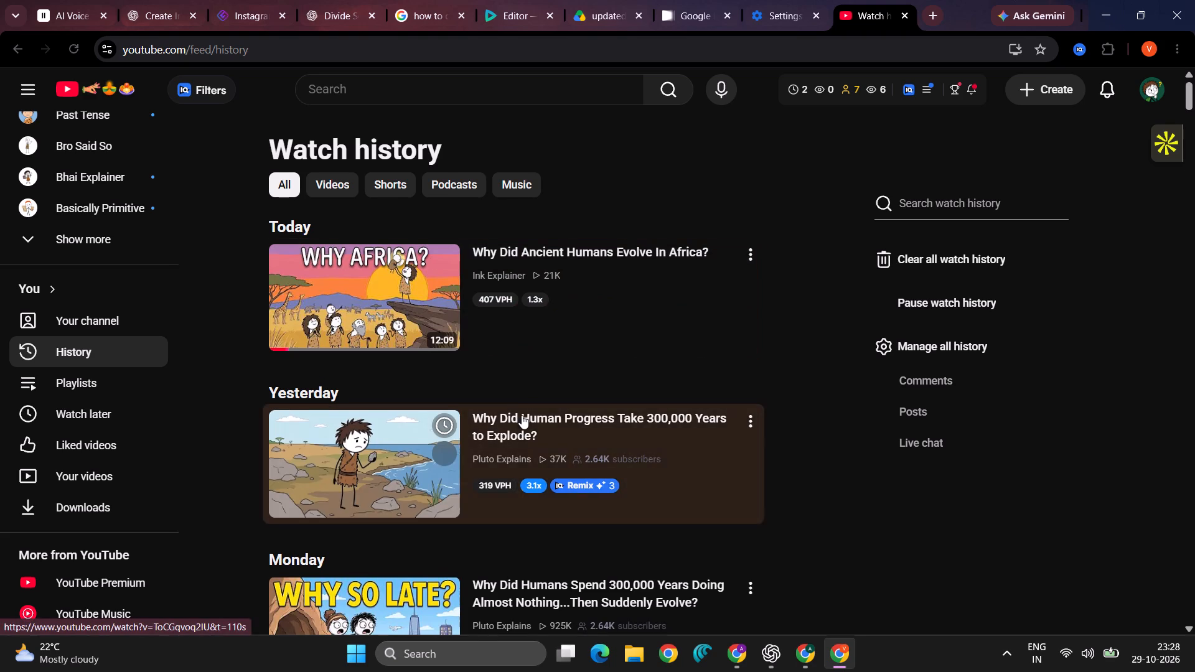
{"action": "scroll", "coordinate": [522, 415], "scroll_direction": "down", "scroll_amount": 1}
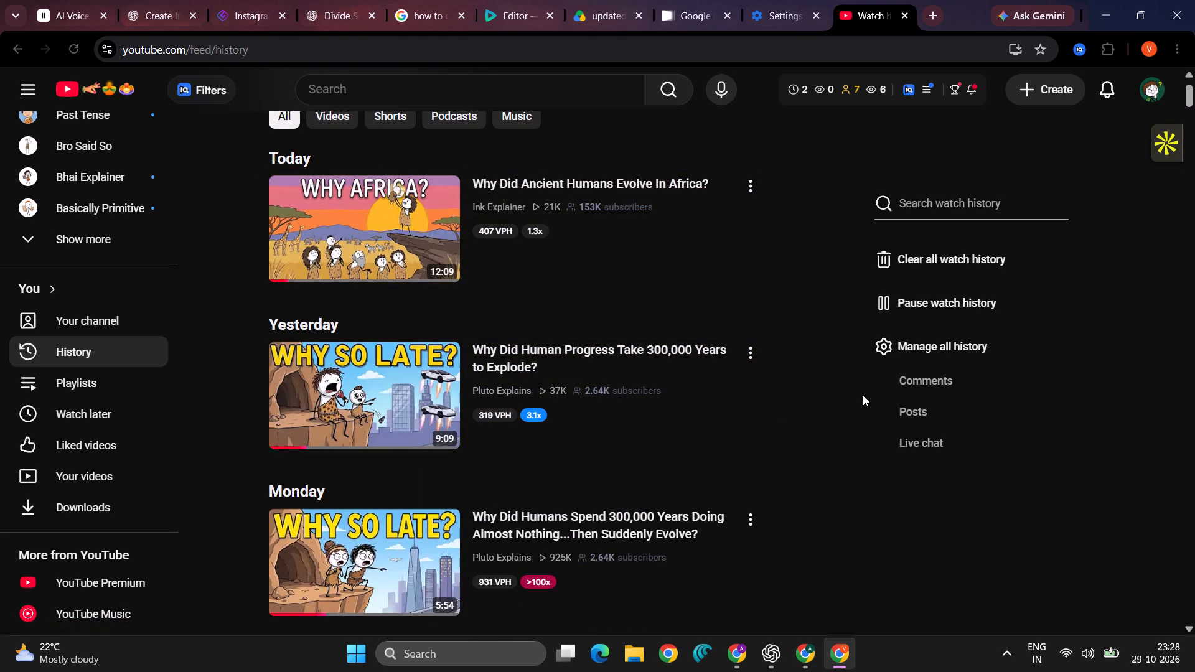
{"action": "left_click", "coordinate": [661, 180]}
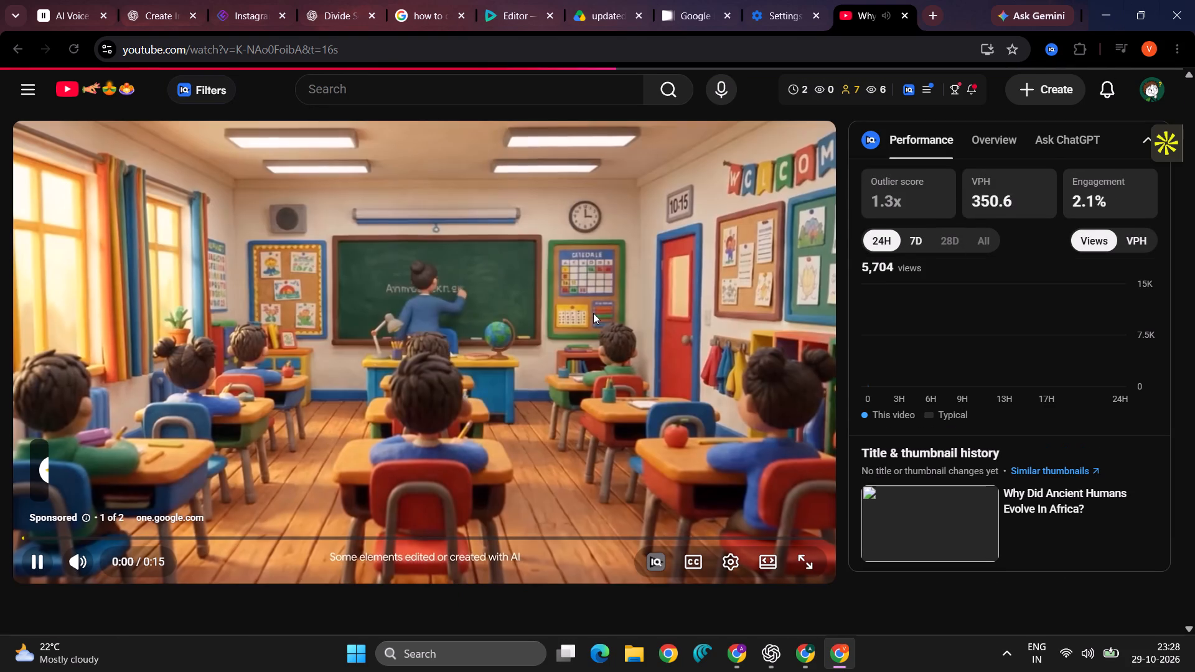
Look through the comments and the recommended videos' thumbnails below "Why Did Ancient Humans Evolve In Africa?".
{"action": "scroll", "coordinate": [593, 313], "scroll_direction": "down", "scroll_amount": 7}
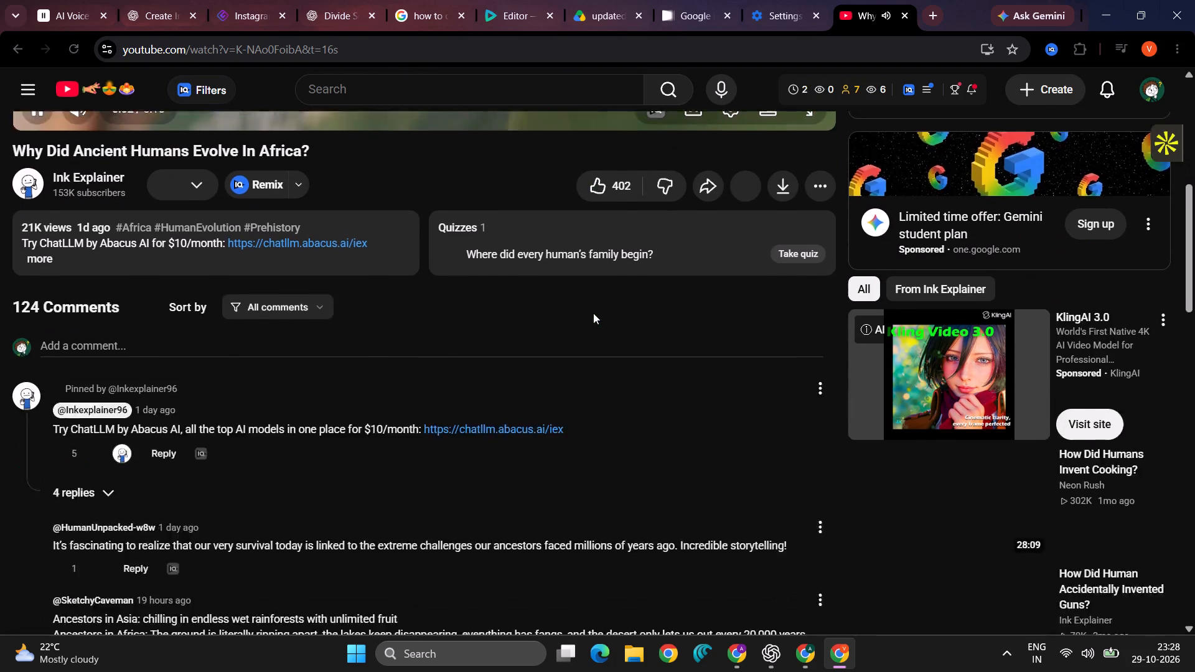
{"action": "scroll", "coordinate": [593, 313], "scroll_direction": "down", "scroll_amount": 1}
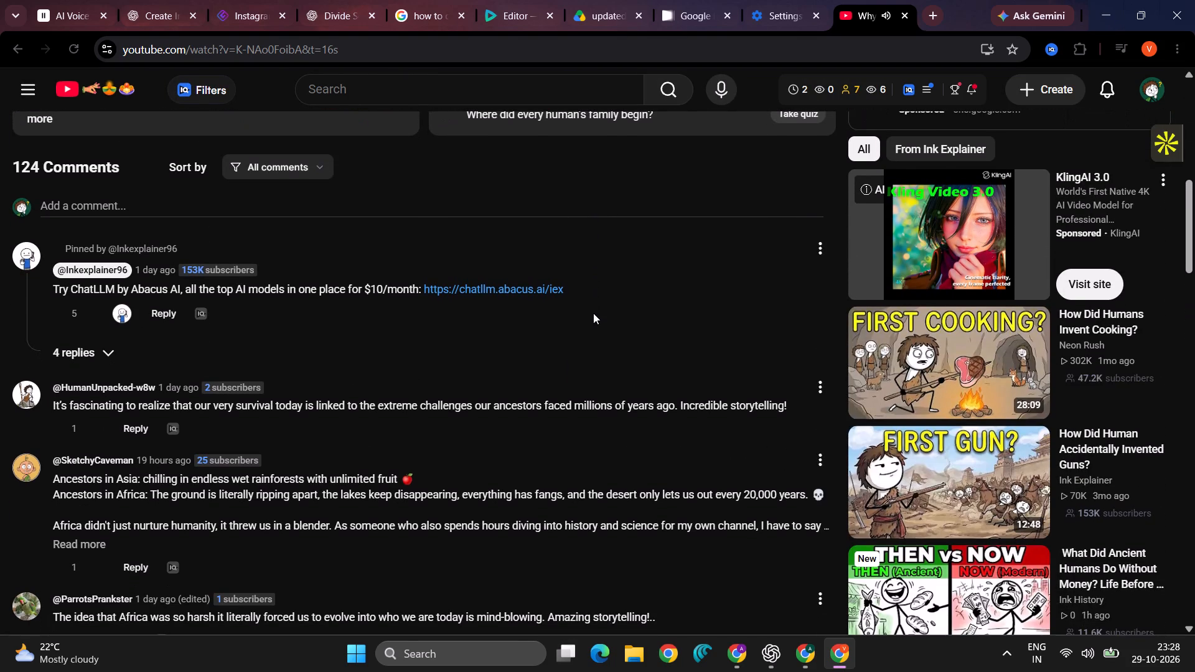
{"action": "scroll", "coordinate": [593, 313], "scroll_direction": "down", "scroll_amount": 1}
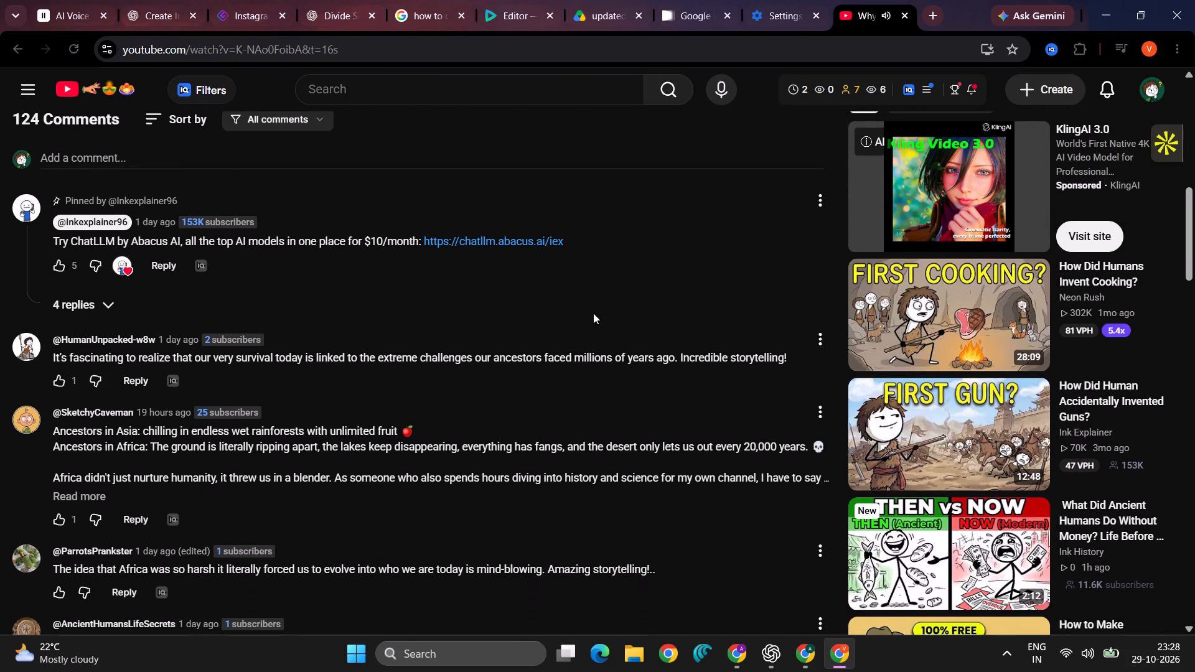
{"action": "scroll", "coordinate": [593, 313], "scroll_direction": "down", "scroll_amount": 3}
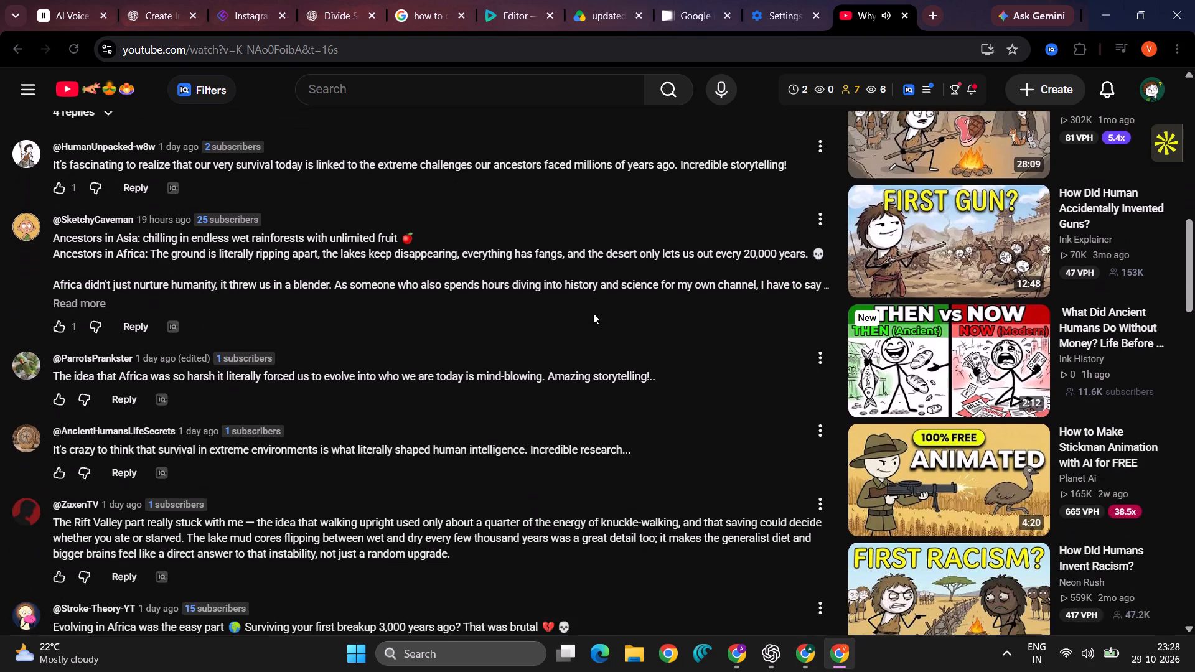
{"action": "scroll", "coordinate": [593, 313], "scroll_direction": "down", "scroll_amount": 1}
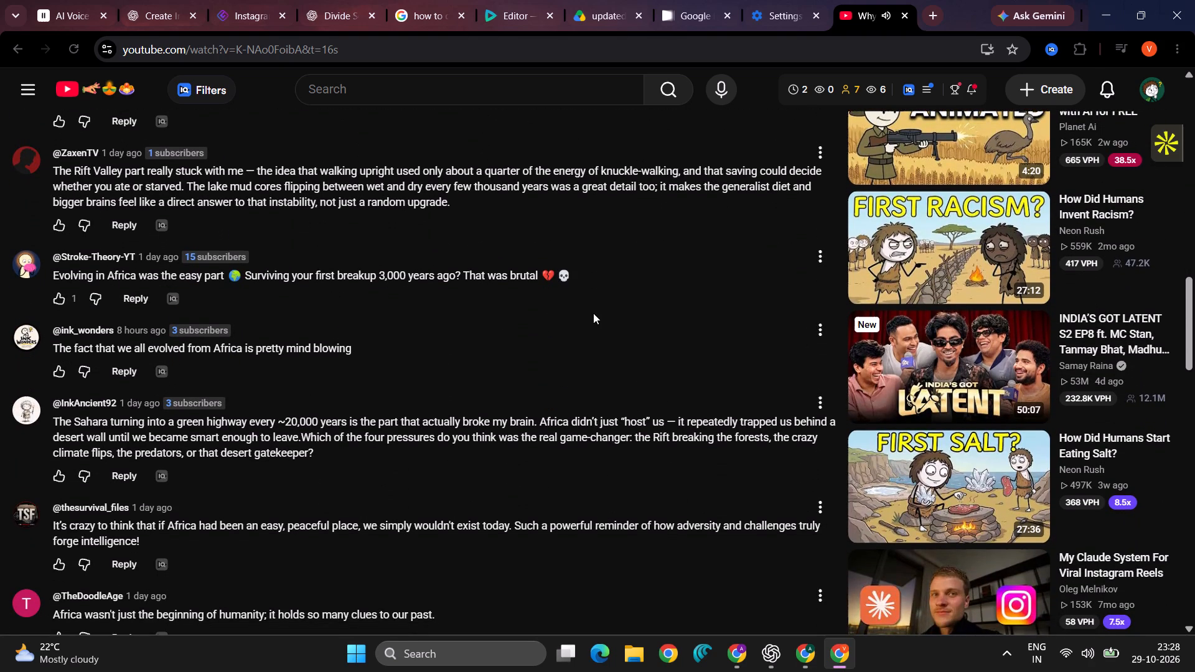
{"action": "scroll", "coordinate": [593, 313], "scroll_direction": "down", "scroll_amount": 1}
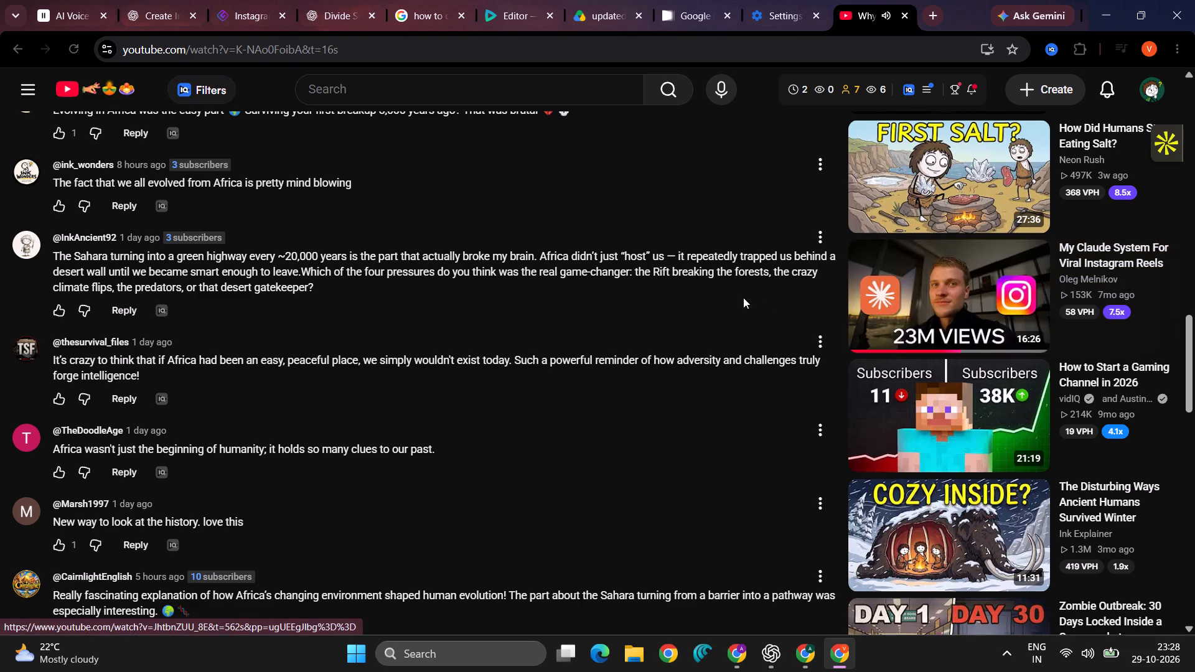
{"action": "scroll", "coordinate": [927, 195], "scroll_direction": "up", "scroll_amount": 2}
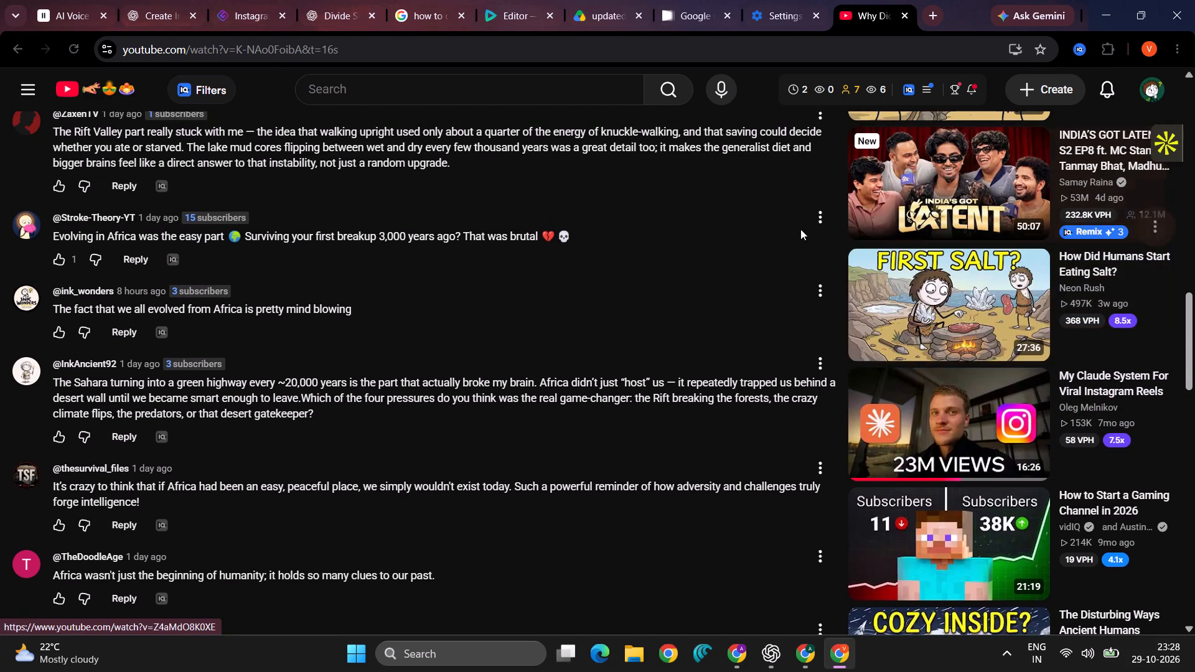
{"action": "scroll", "coordinate": [731, 246], "scroll_direction": "up", "scroll_amount": 6}
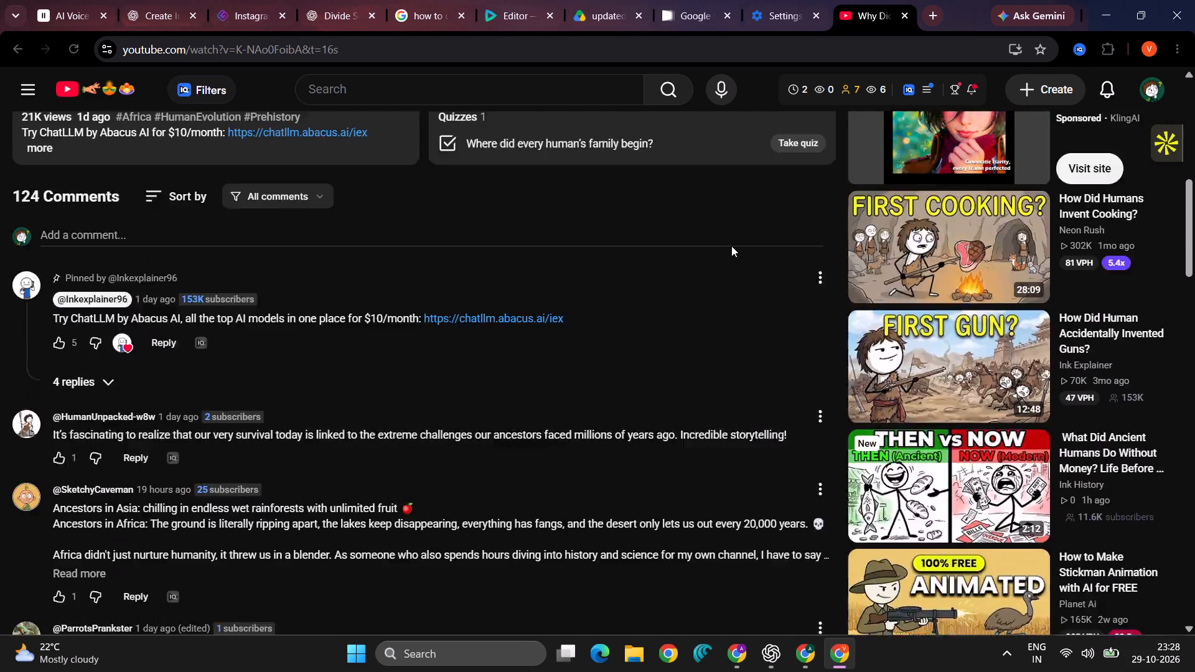
Skip the ad, watch the opening of the Africa video, and replay it from near the beginning.
{"action": "scroll", "coordinate": [731, 246], "scroll_direction": "up", "scroll_amount": 2}
{"action": "left_click", "coordinate": [775, 508]}
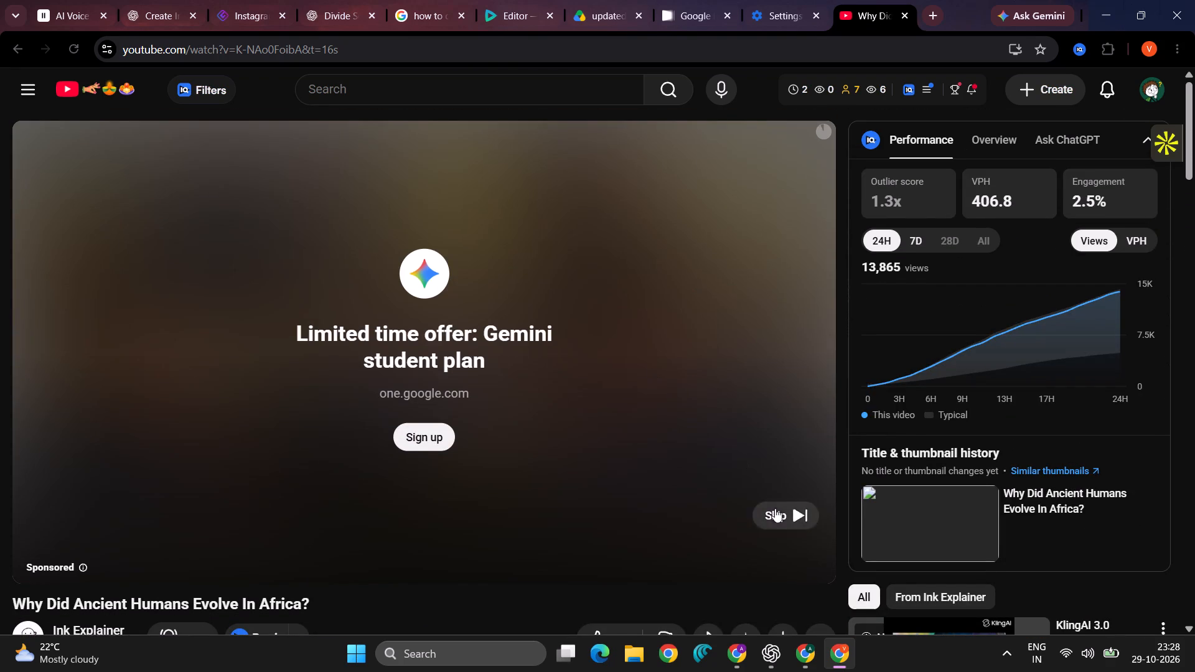
{"action": "left_click", "coordinate": [489, 386]}
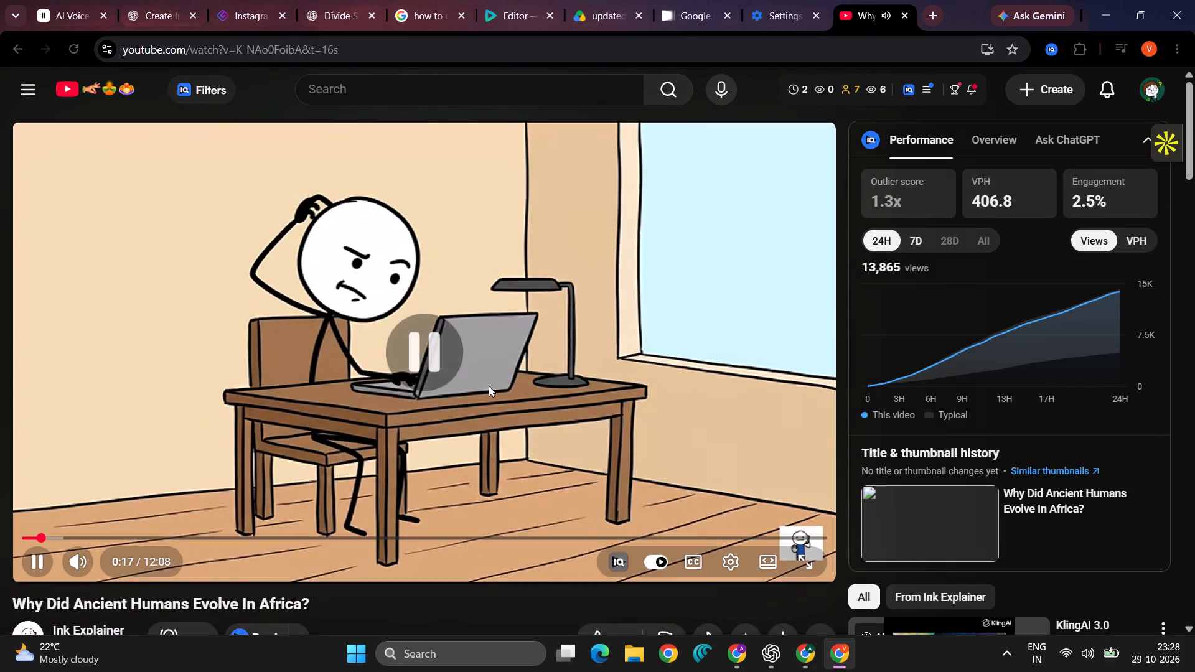
{"action": "left_click", "coordinate": [258, 375]}
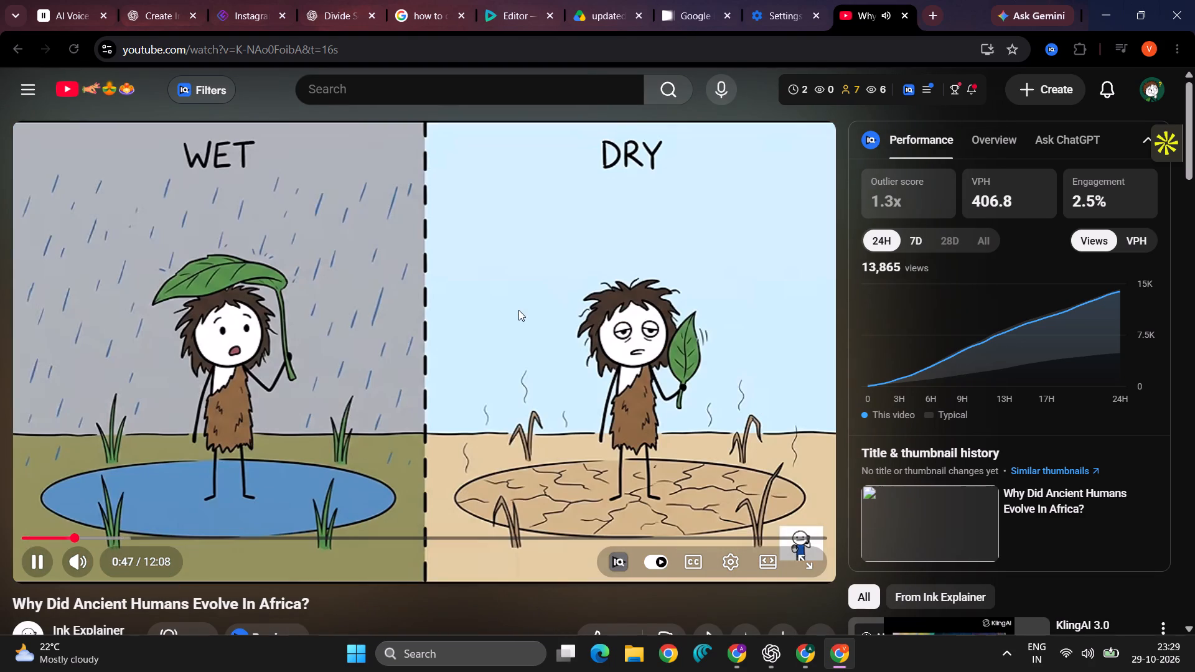
{"action": "left_click", "coordinate": [518, 310]}
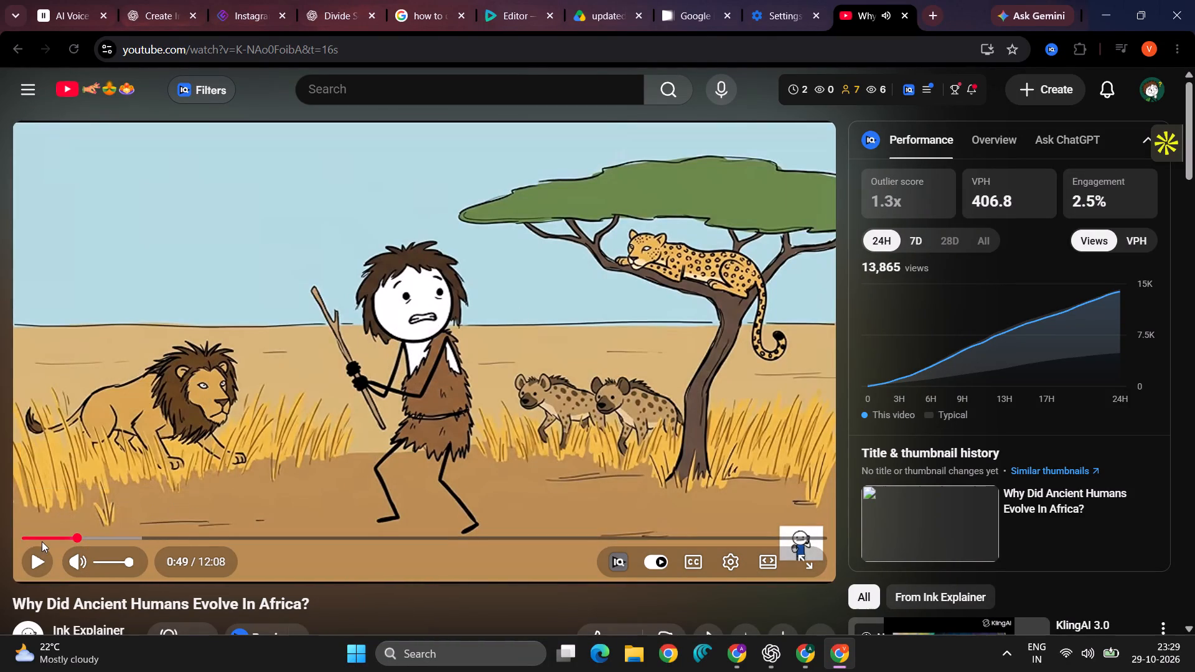
{"action": "left_click", "coordinate": [27, 538]}
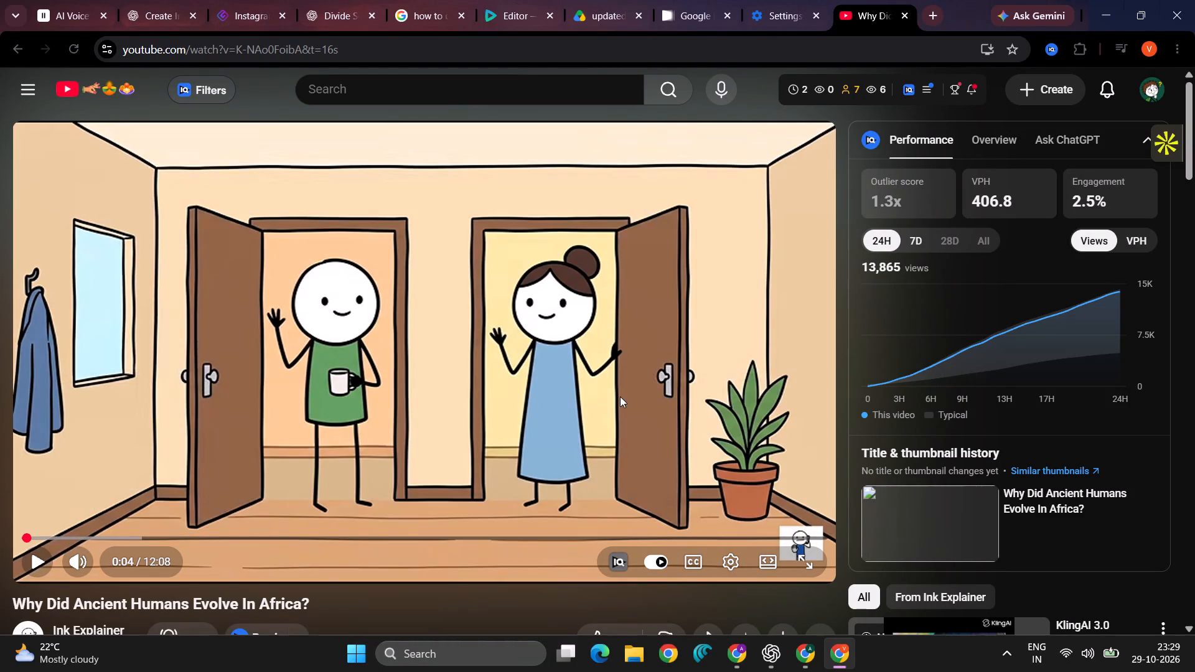
{"action": "left_click", "coordinate": [527, 427]}
Open the Ink Explainer channel page and bring its latest video thumbnails into view.
{"action": "scroll", "coordinate": [546, 301], "scroll_direction": "down", "scroll_amount": 2}
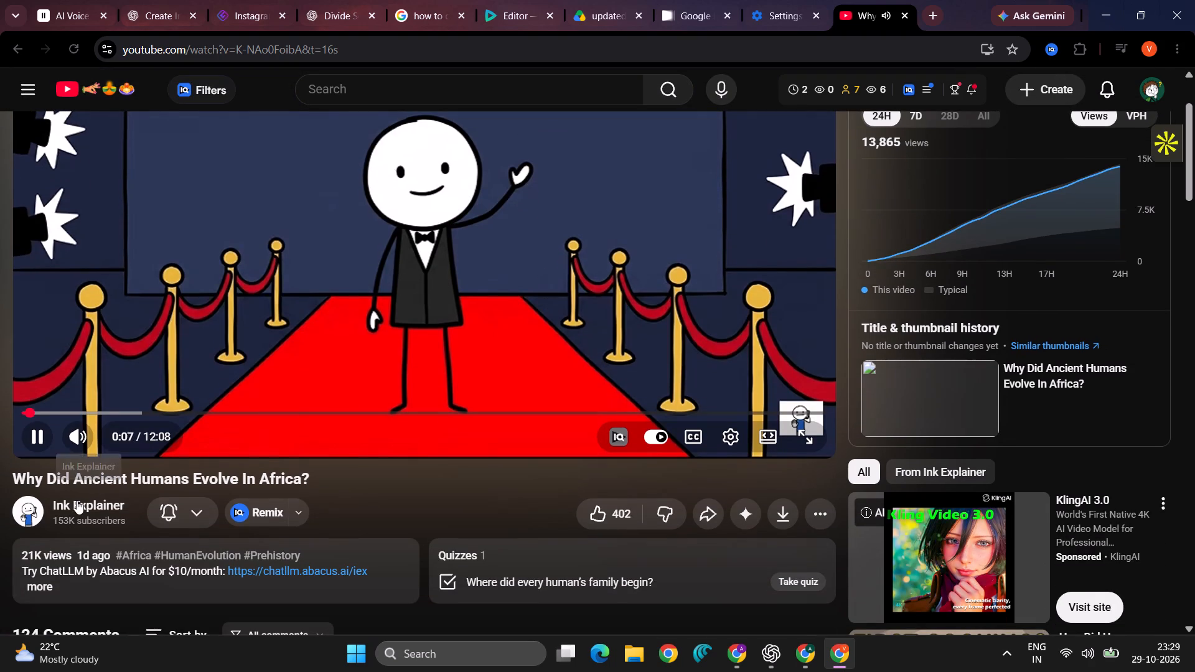
{"action": "left_click", "coordinate": [77, 500]}
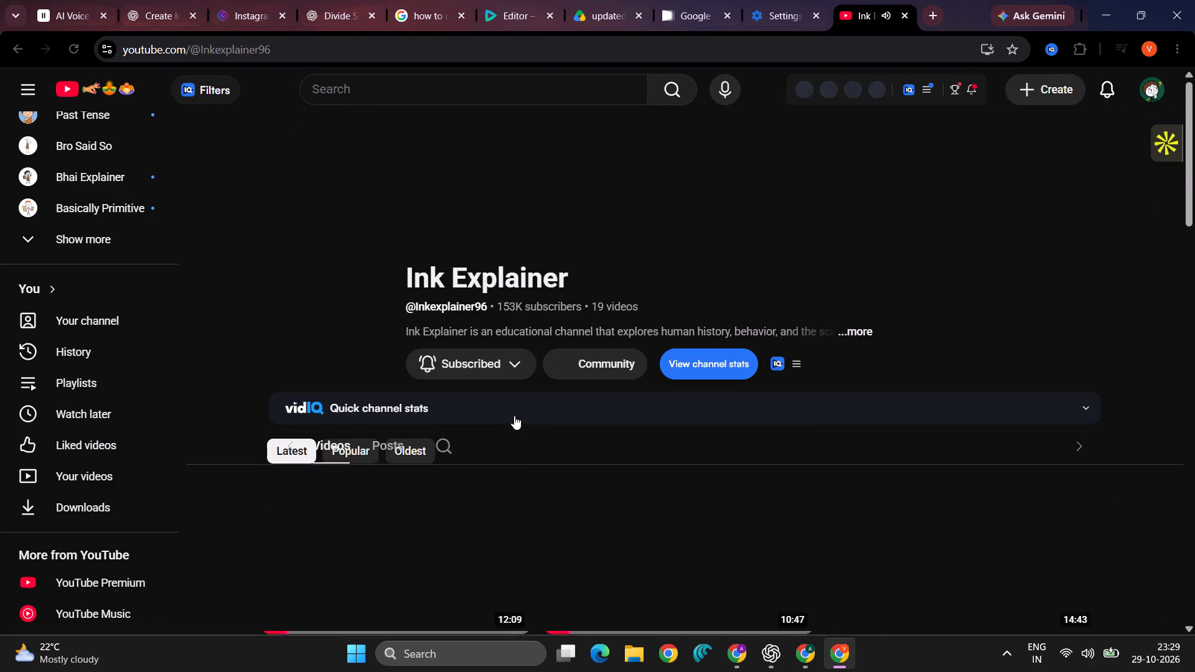
{"action": "scroll", "coordinate": [514, 416], "scroll_direction": "down", "scroll_amount": 3}
{"action": "scroll", "coordinate": [514, 416], "scroll_direction": "up", "scroll_amount": 2}
{"action": "scroll", "coordinate": [514, 416], "scroll_direction": "down", "scroll_amount": 2}
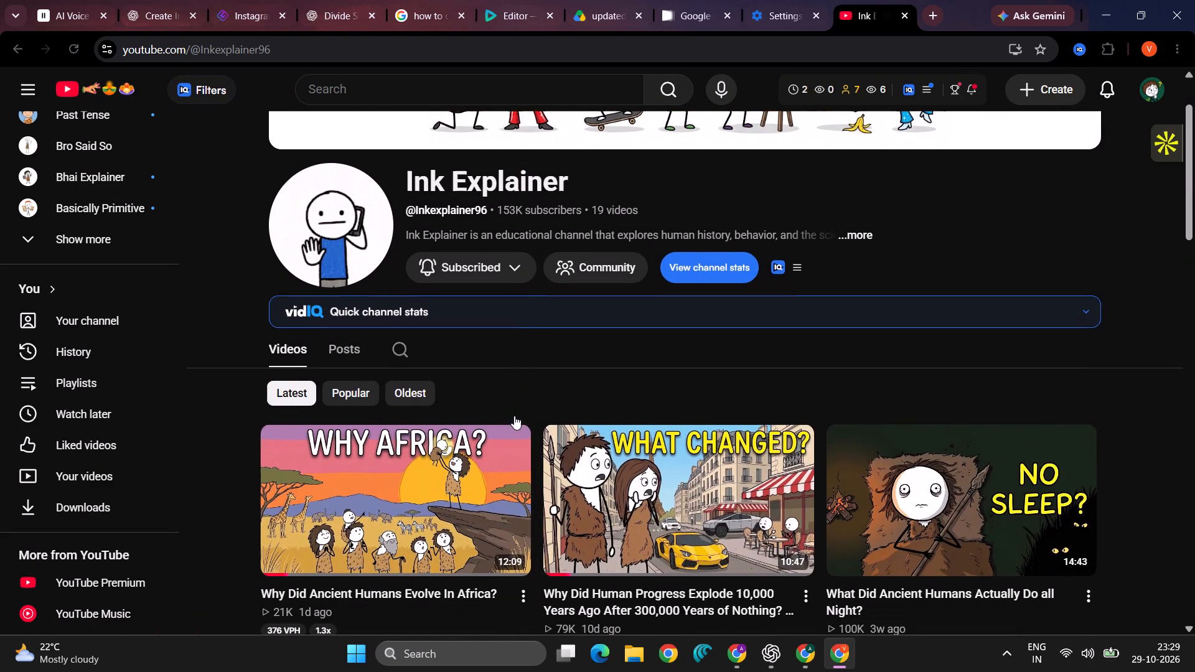
{"action": "scroll", "coordinate": [802, 183], "scroll_direction": "down", "scroll_amount": 2}
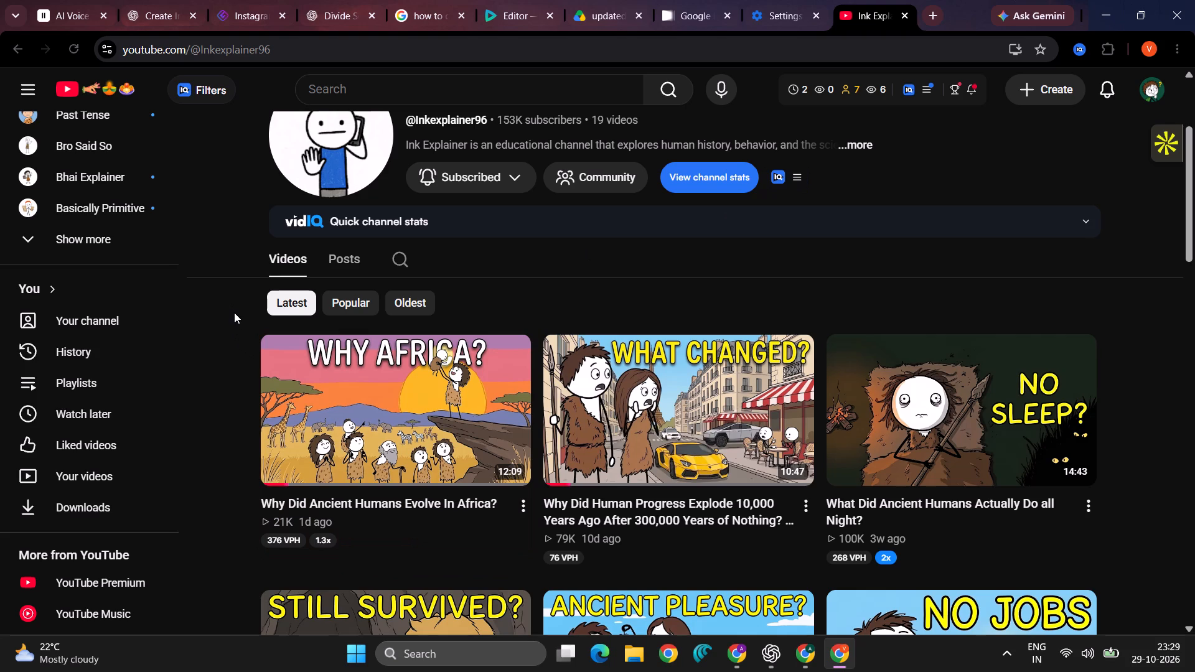
Capture a rectangular screenshot of the "WHY AFRICA?" thumbnail together with its video title.
{"action": "key", "text": "Print"}
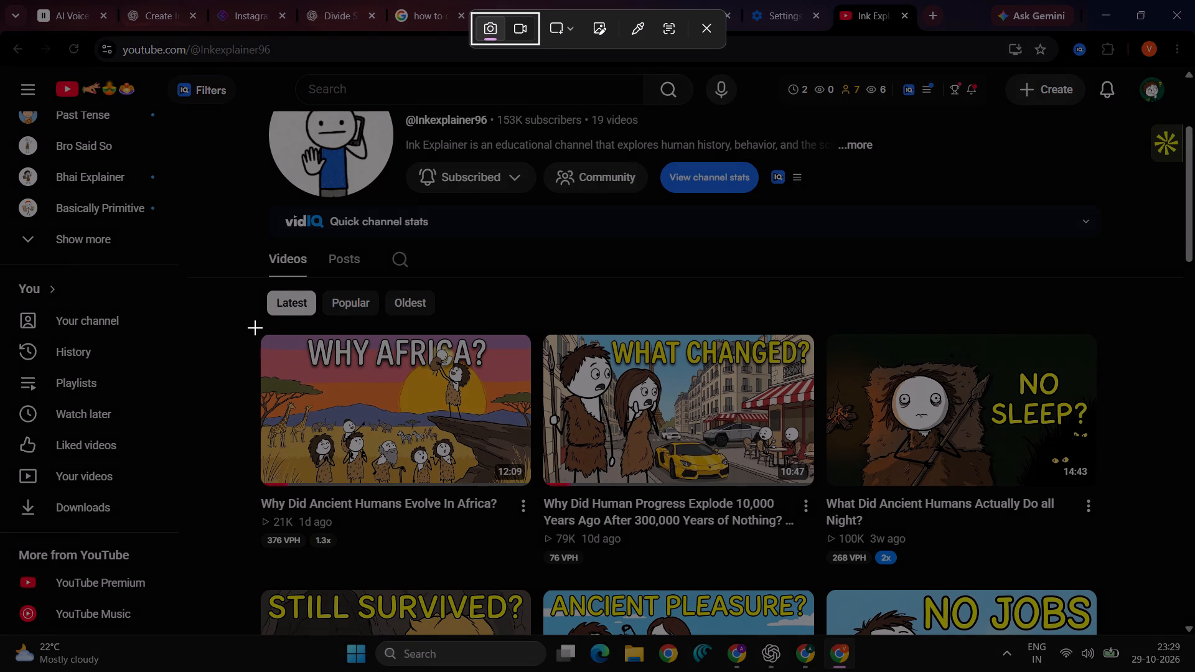
{"action": "left_click_drag", "start_coordinate": [261, 340], "coordinate": [500, 416]}
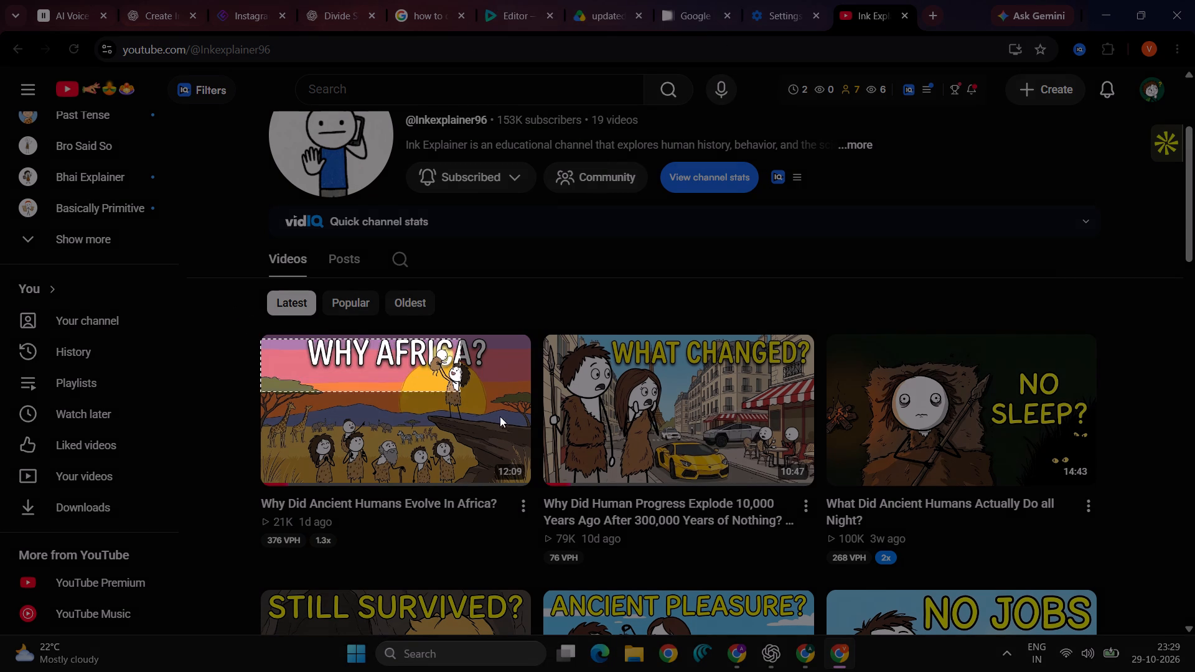
{"action": "left_click_drag", "start_coordinate": [500, 416], "coordinate": [530, 502]}
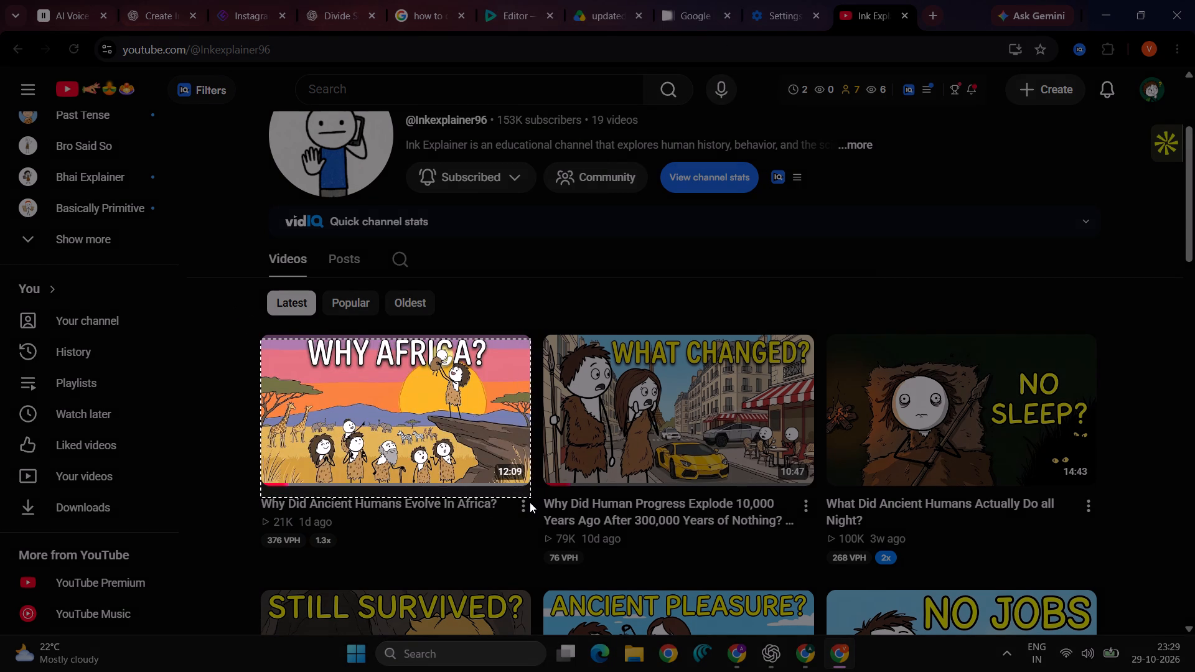
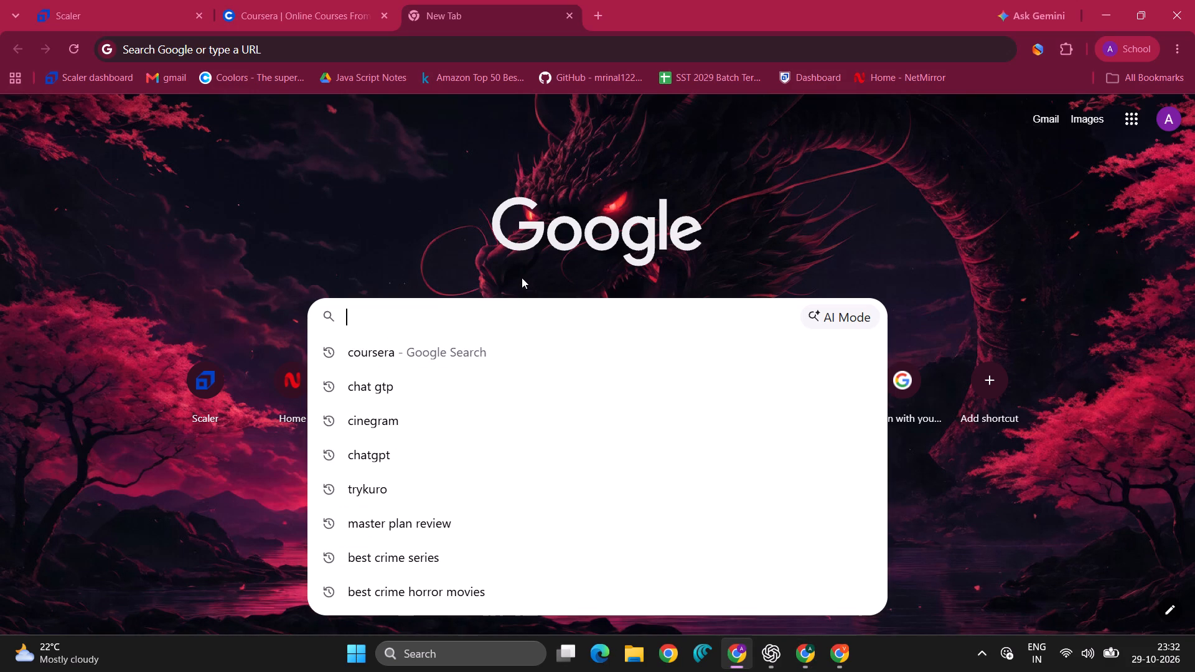
{"action": "left_click", "coordinate": [464, 211]}
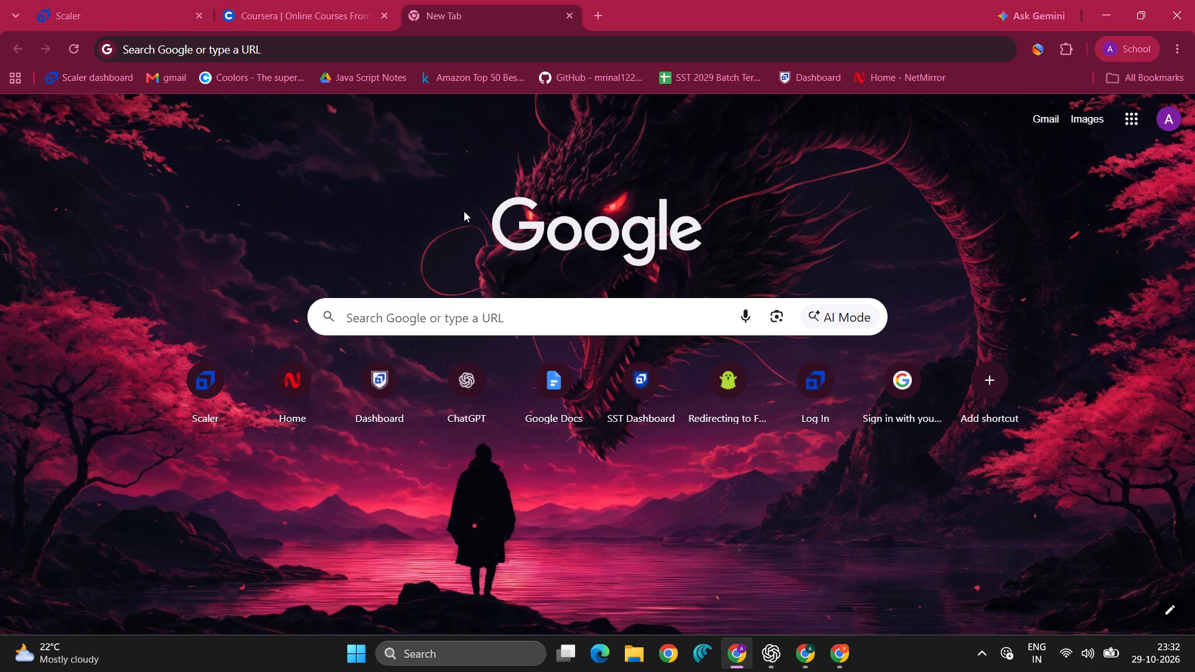
{"action": "left_click", "coordinate": [293, 0]}
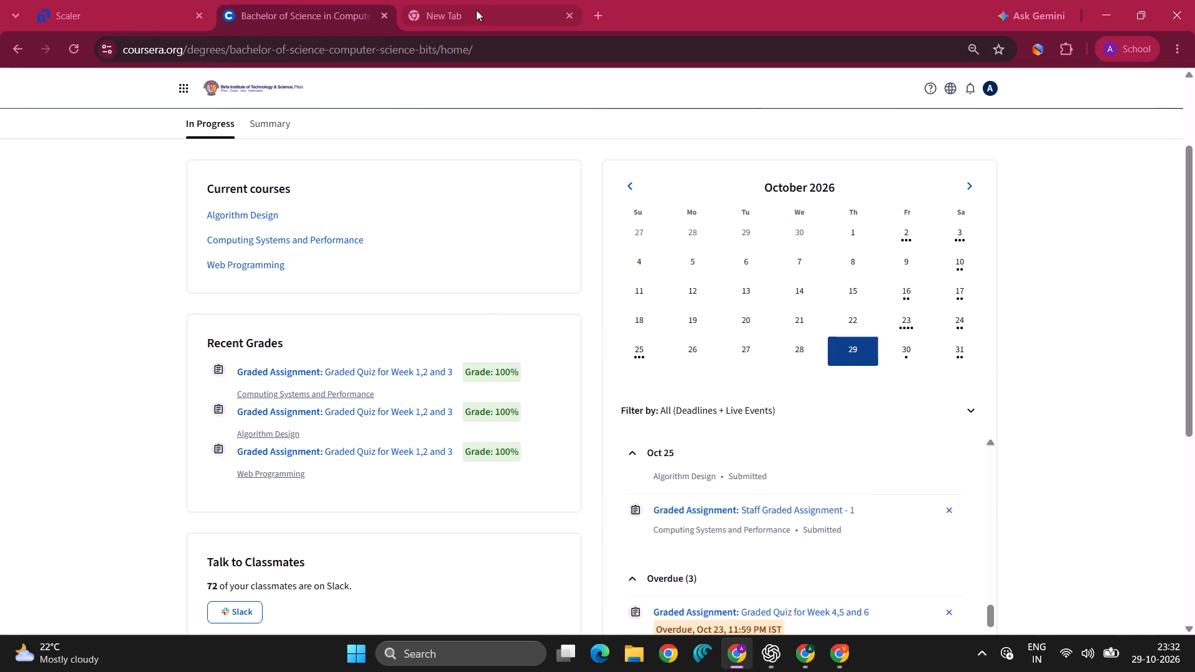
{"action": "left_click", "coordinate": [476, 10]}
{"action": "left_click", "coordinate": [378, 14]}
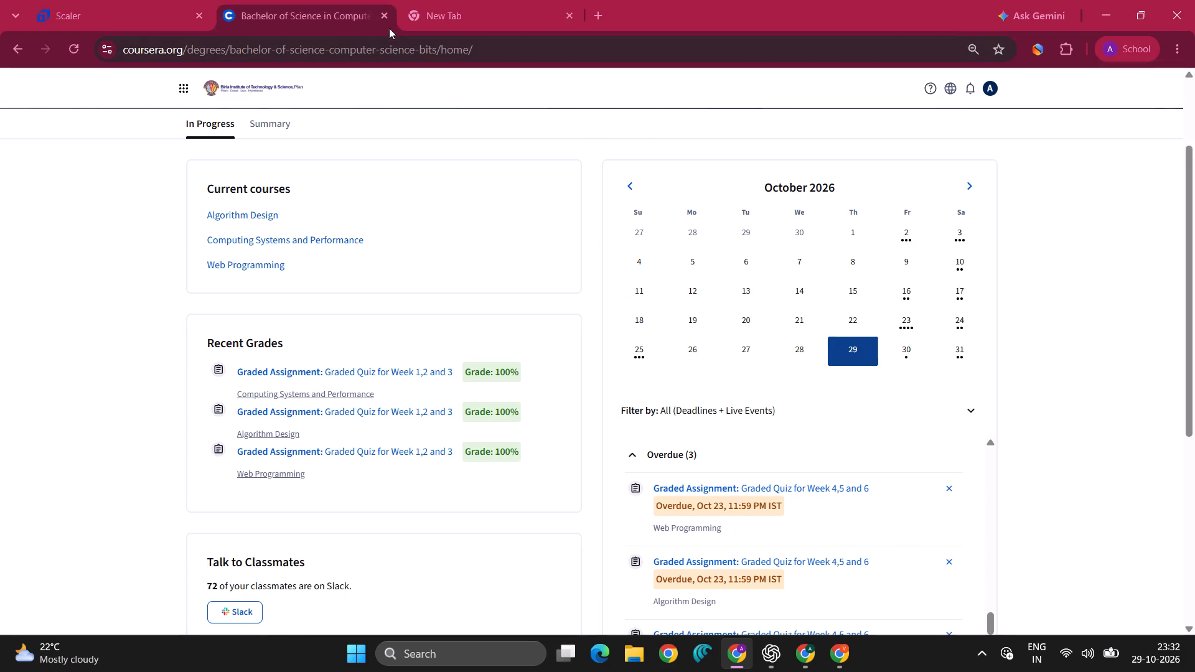
{"action": "left_click", "coordinate": [383, 22]}
Search Google for "love hypothesis" and bring up the results about the novel The Love Hypothesis.
{"action": "left_click", "coordinate": [484, 324]}
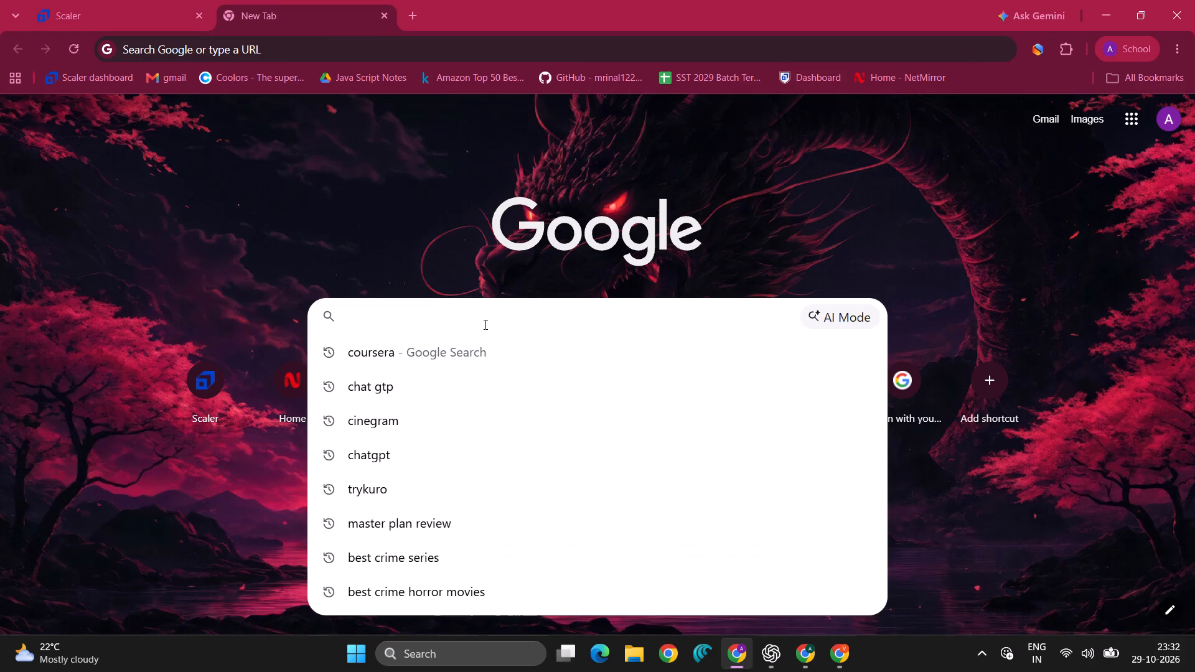
{"action": "type", "text": "love"}
{"action": "key", "text": "space"}
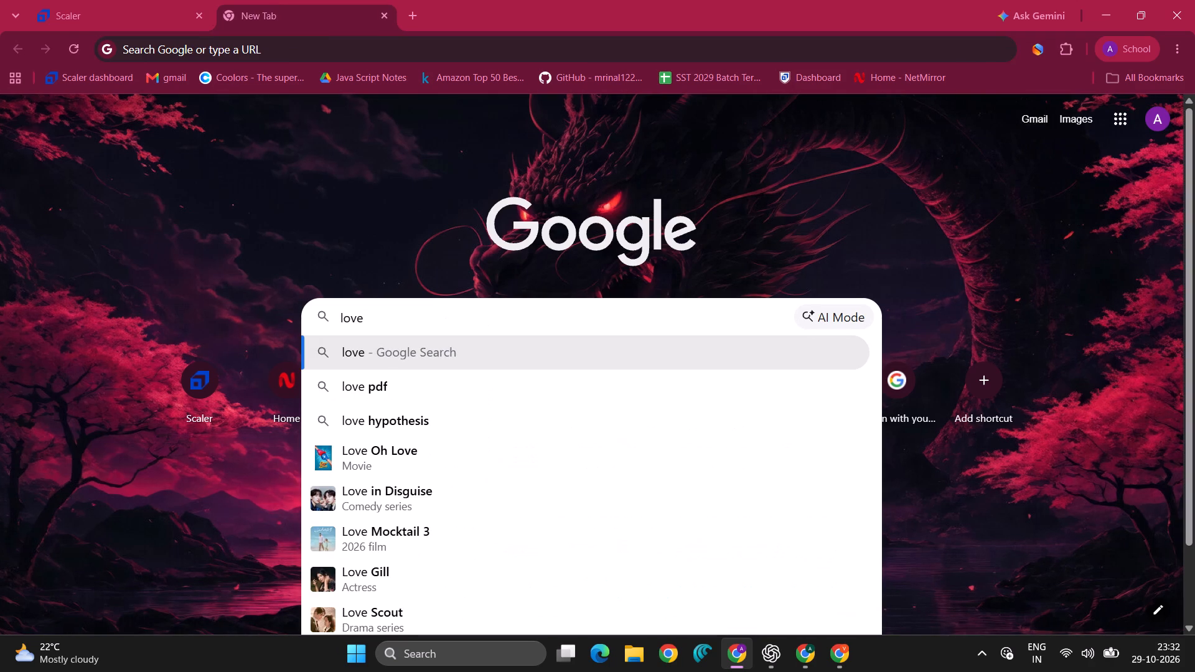
{"action": "key", "text": "Down"}
{"action": "key", "text": "Down"}
{"action": "key", "text": "Return"}
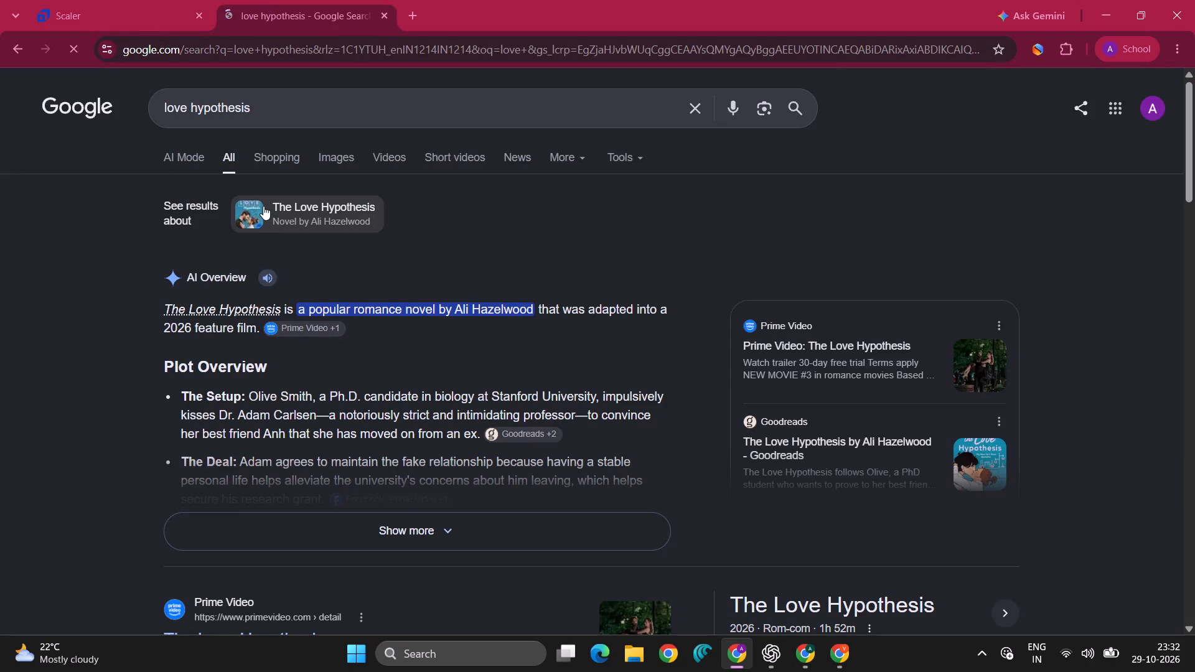
{"action": "left_click", "coordinate": [261, 204]}
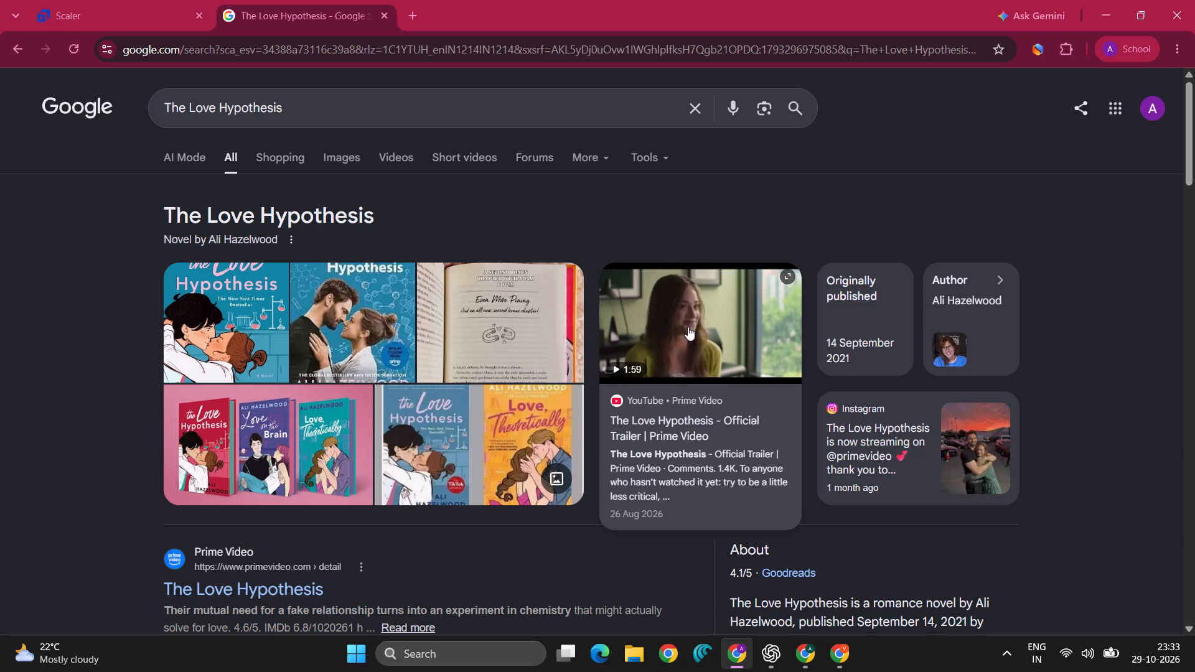
Look through the search results for The Love Hypothesis, including the web links, videos and related books.
{"action": "scroll", "coordinate": [688, 327], "scroll_direction": "down", "scroll_amount": 3}
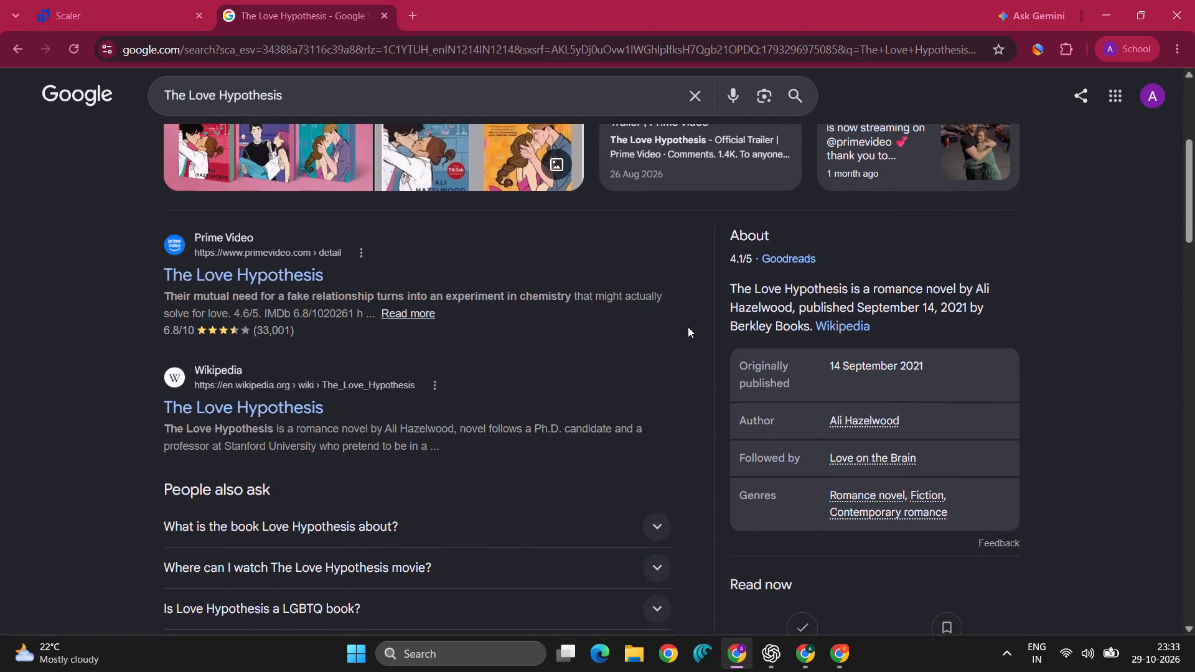
{"action": "scroll", "coordinate": [500, 332], "scroll_direction": "down", "scroll_amount": 2}
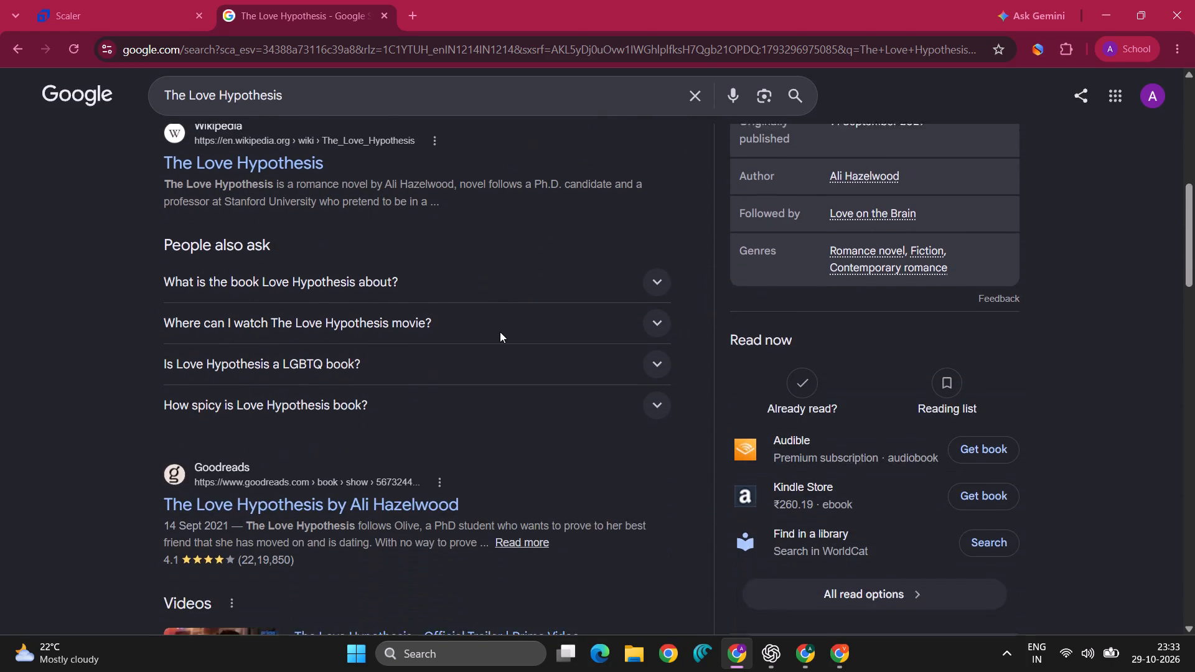
{"action": "scroll", "coordinate": [500, 332], "scroll_direction": "down", "scroll_amount": 2}
{"action": "scroll", "coordinate": [500, 332], "scroll_direction": "up", "scroll_amount": 8}
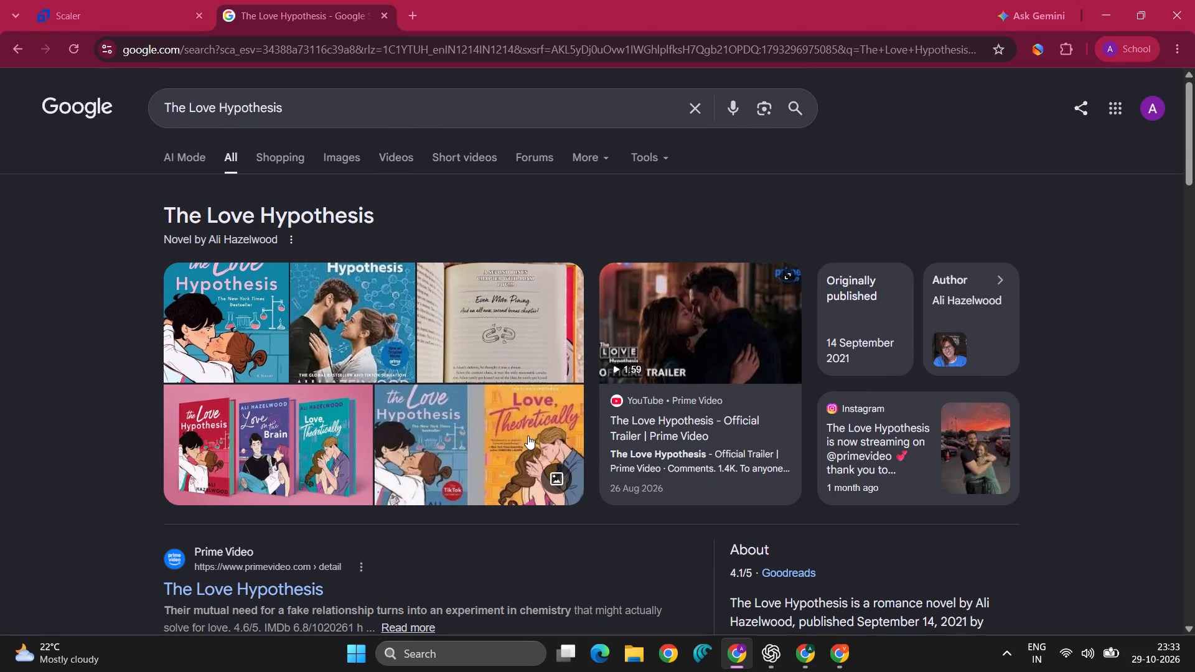
{"action": "scroll", "coordinate": [533, 436], "scroll_direction": "down", "scroll_amount": 2}
{"action": "scroll", "coordinate": [533, 436], "scroll_direction": "up", "scroll_amount": 3}
{"action": "left_click", "coordinate": [342, 105]}
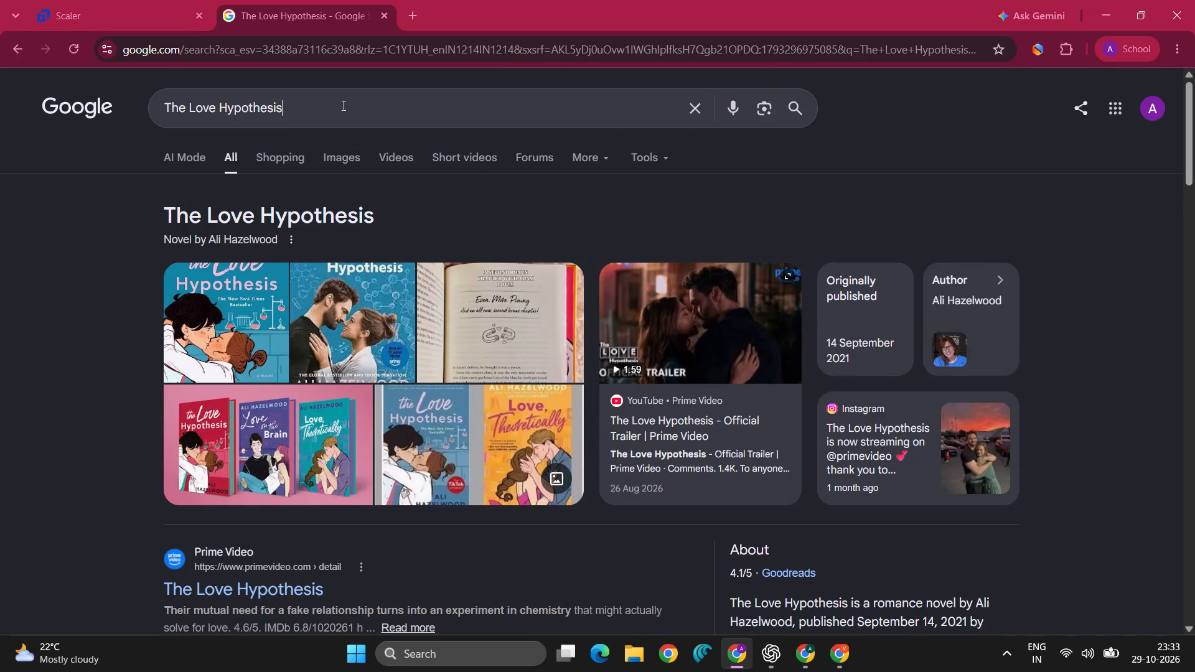
{"action": "key", "text": "space"}
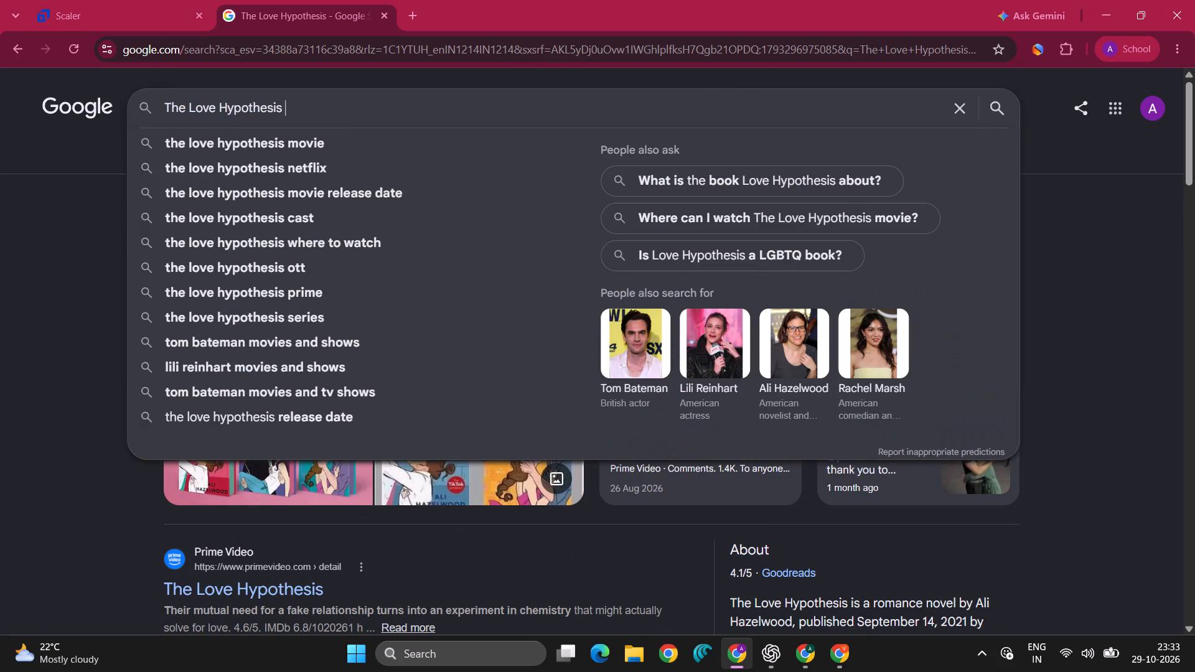
{"action": "left_click", "coordinate": [1194, 262]}
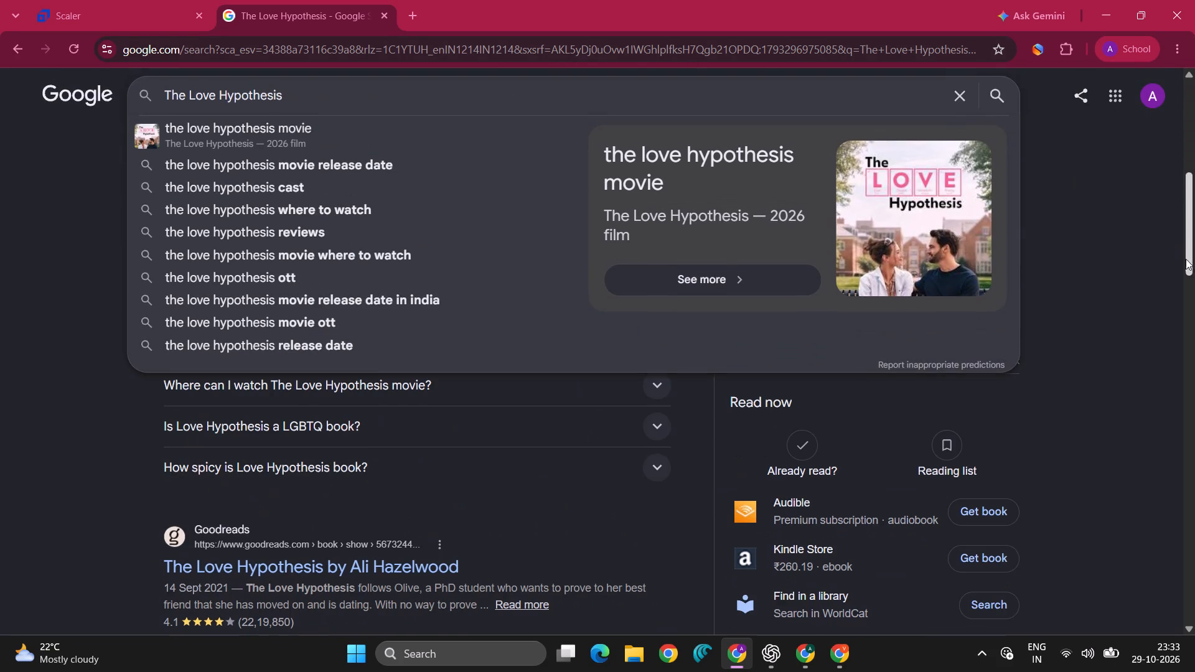
{"action": "left_click", "coordinate": [1165, 222]}
{"action": "scroll", "coordinate": [839, 267], "scroll_direction": "up", "scroll_amount": 2}
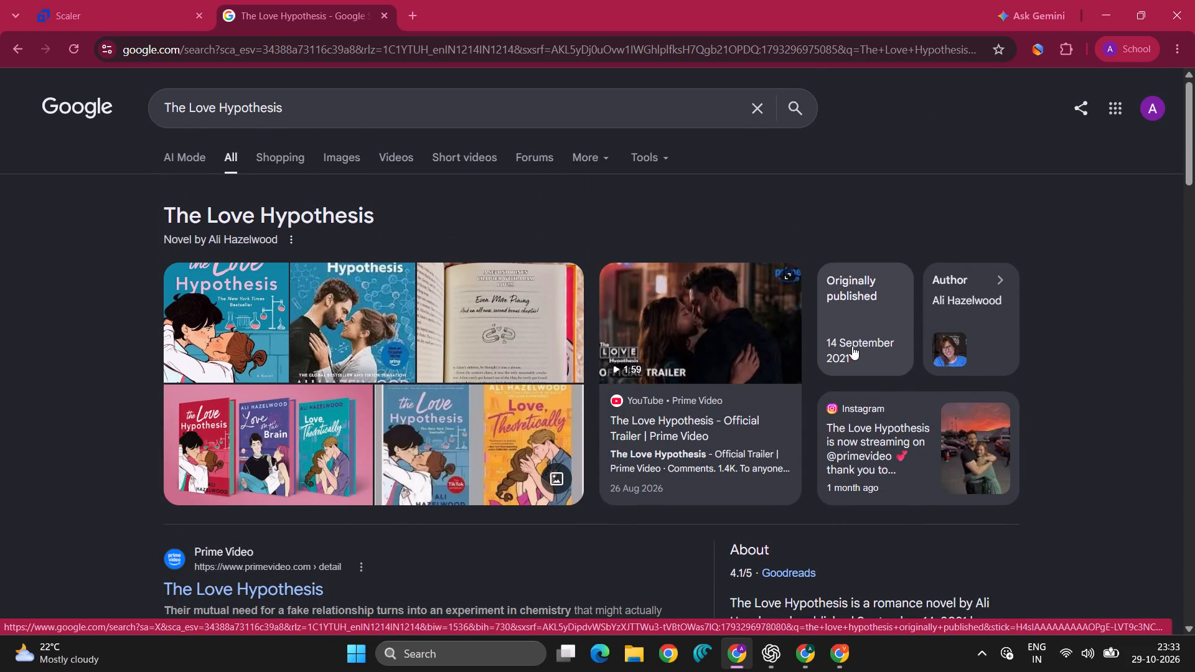
{"action": "scroll", "coordinate": [852, 346], "scroll_direction": "down", "scroll_amount": 5}
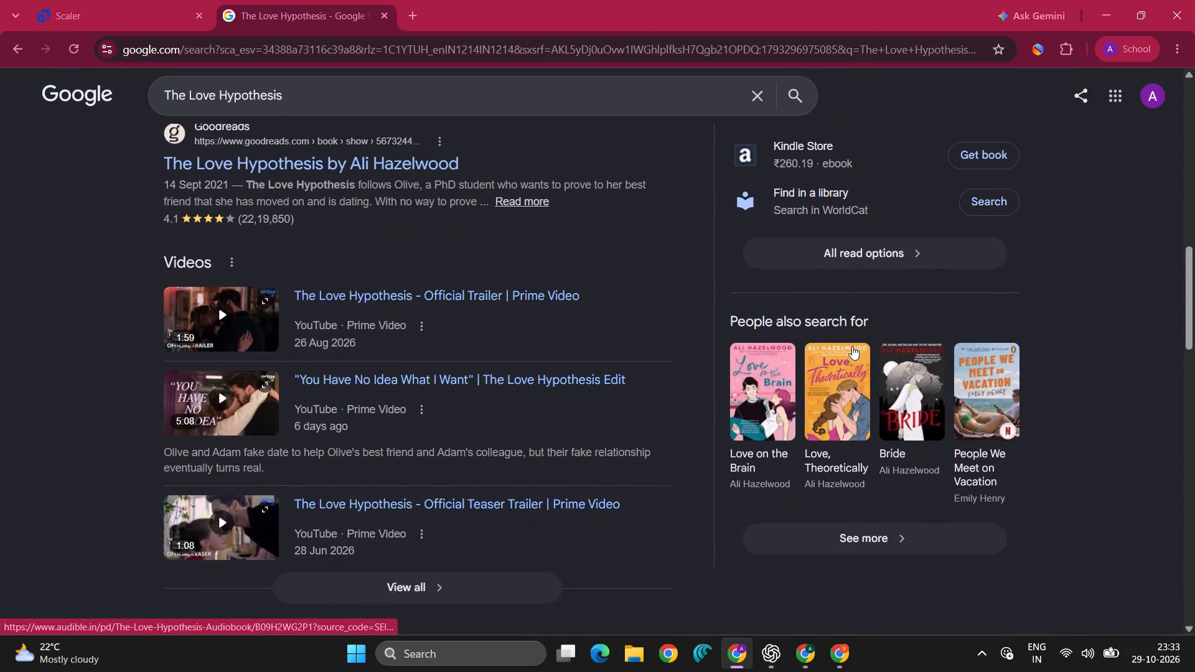
{"action": "scroll", "coordinate": [852, 346], "scroll_direction": "down", "scroll_amount": 3}
{"action": "scroll", "coordinate": [852, 346], "scroll_direction": "up", "scroll_amount": 7}
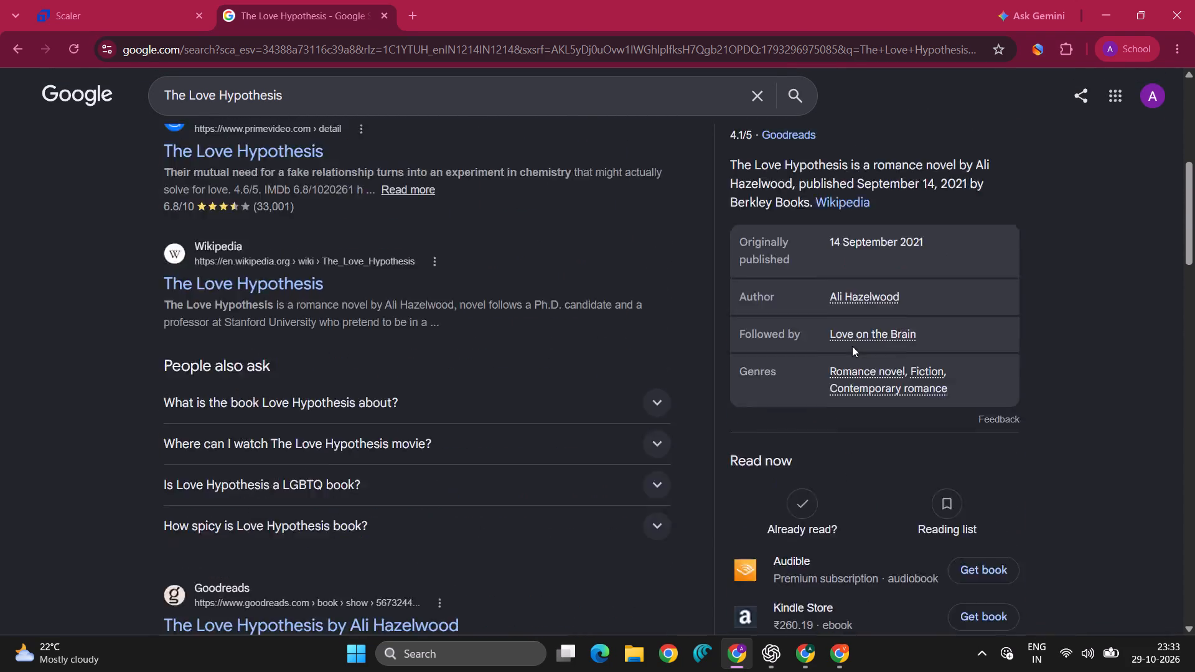
Refine the Google search to "The Love Hypothesis movie".
{"action": "left_click", "coordinate": [387, 94]}
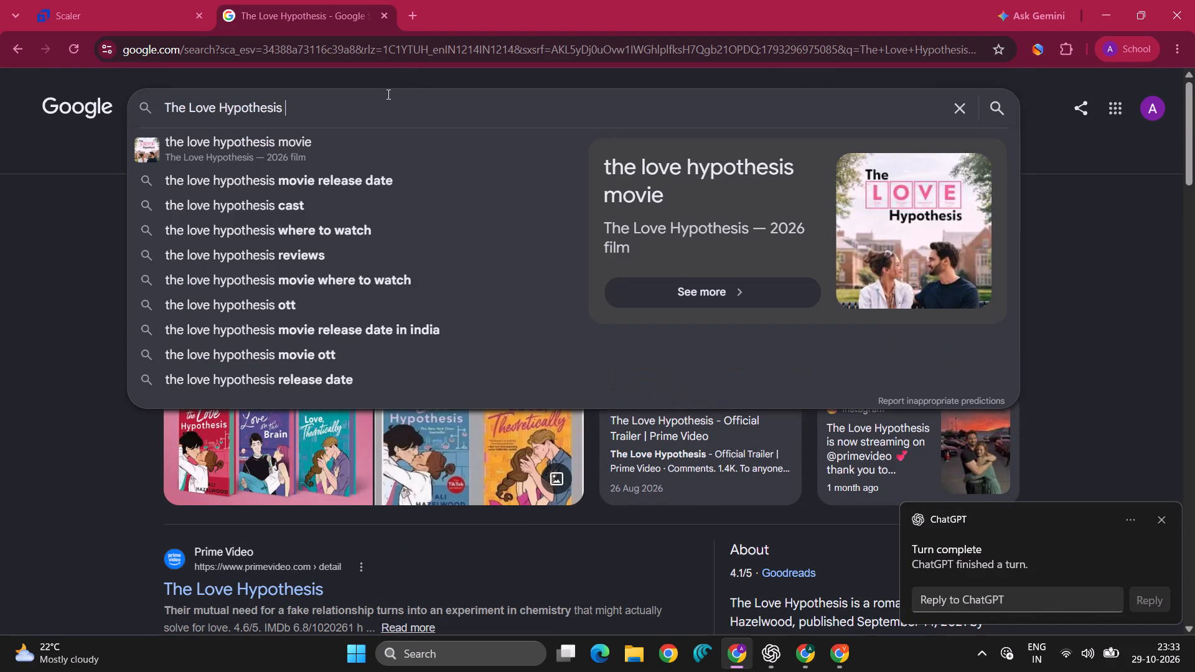
{"action": "key", "text": "space"}
{"action": "type", "text": "movie"}
{"action": "key", "text": "Return"}
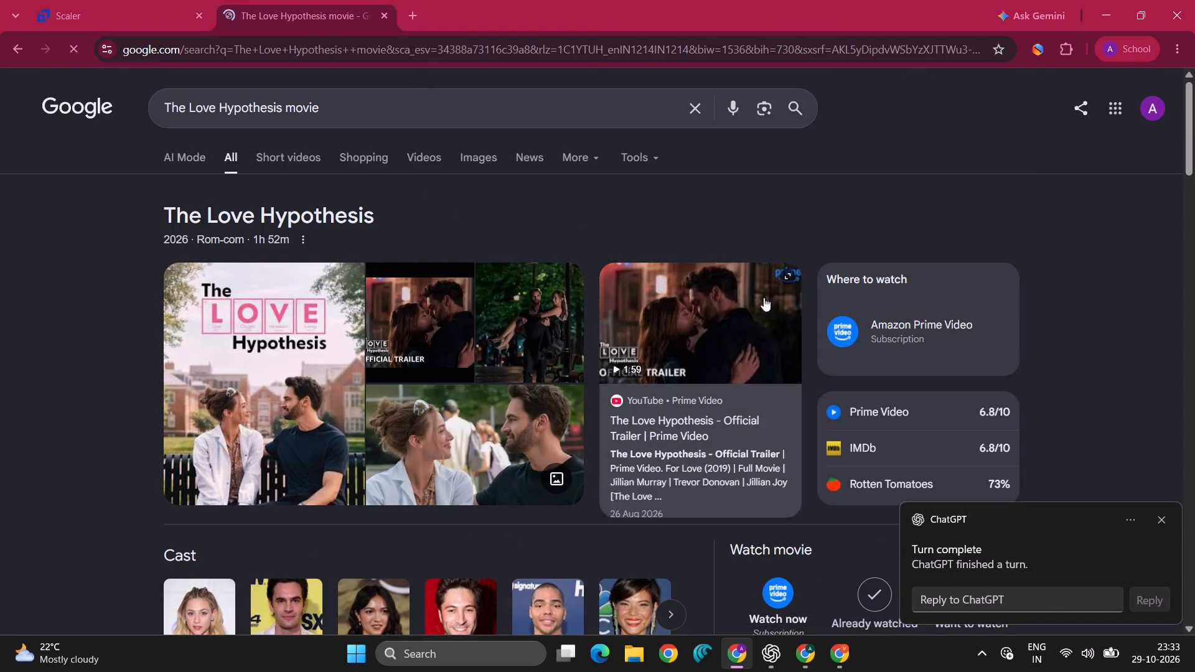
Open the bookmarked NetMirror home page in a new browser tab.
{"action": "left_click", "coordinate": [408, 4]}
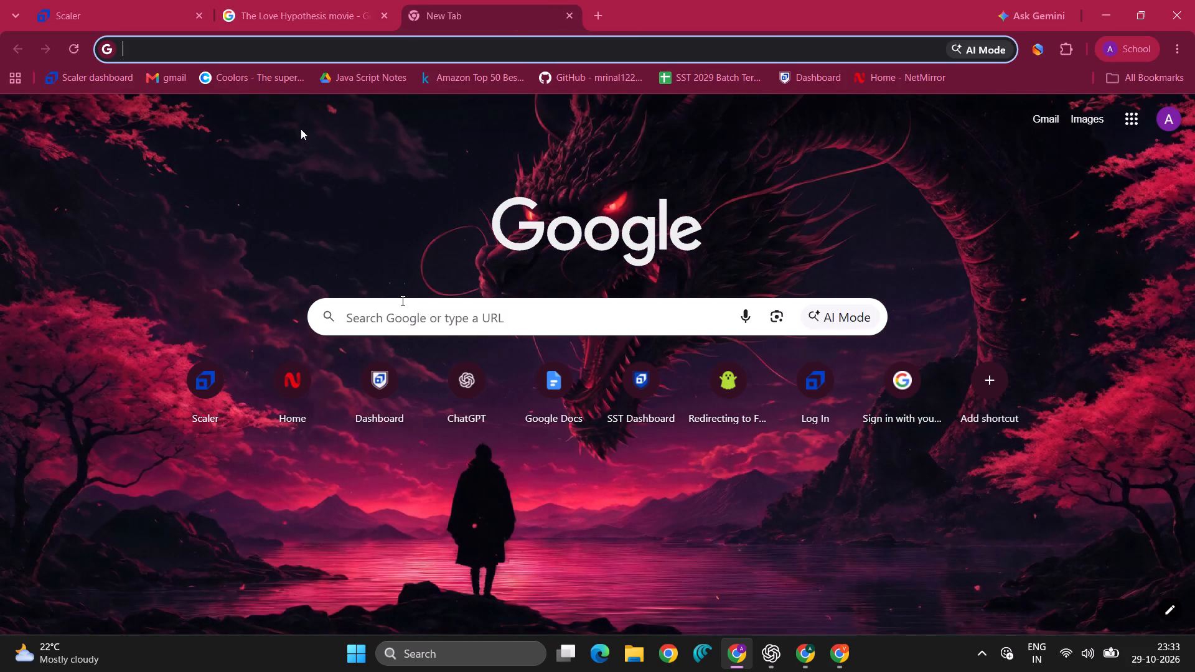
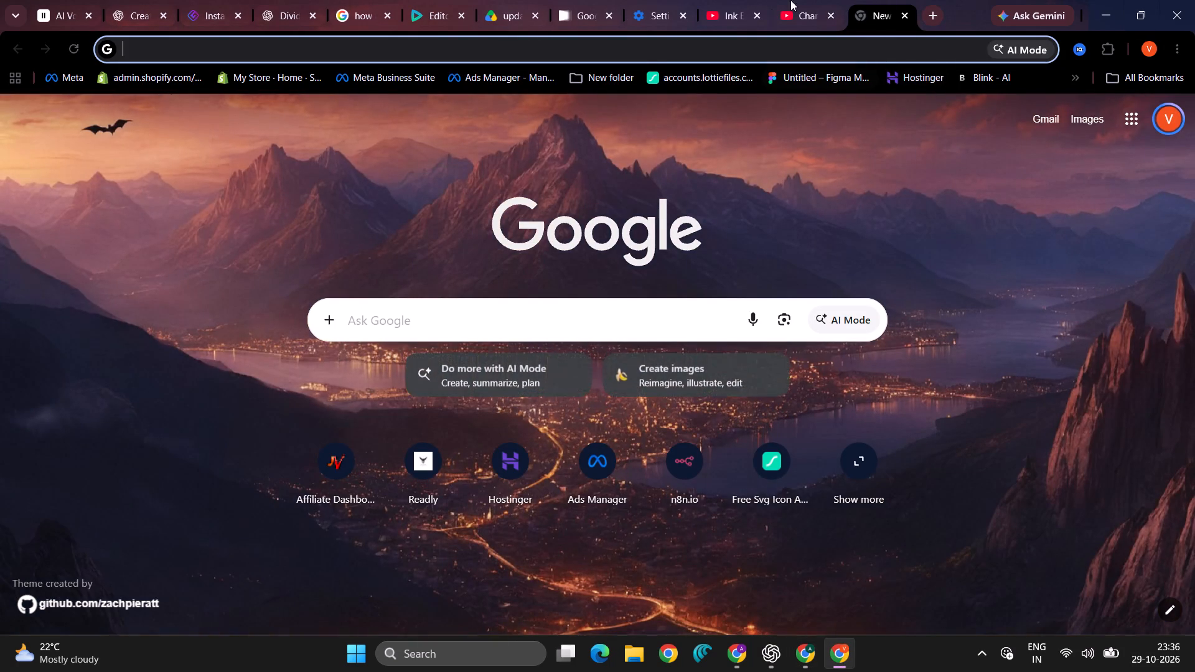
{"action": "left_click", "coordinate": [728, 7]}
{"action": "left_click", "coordinate": [1035, 88]}
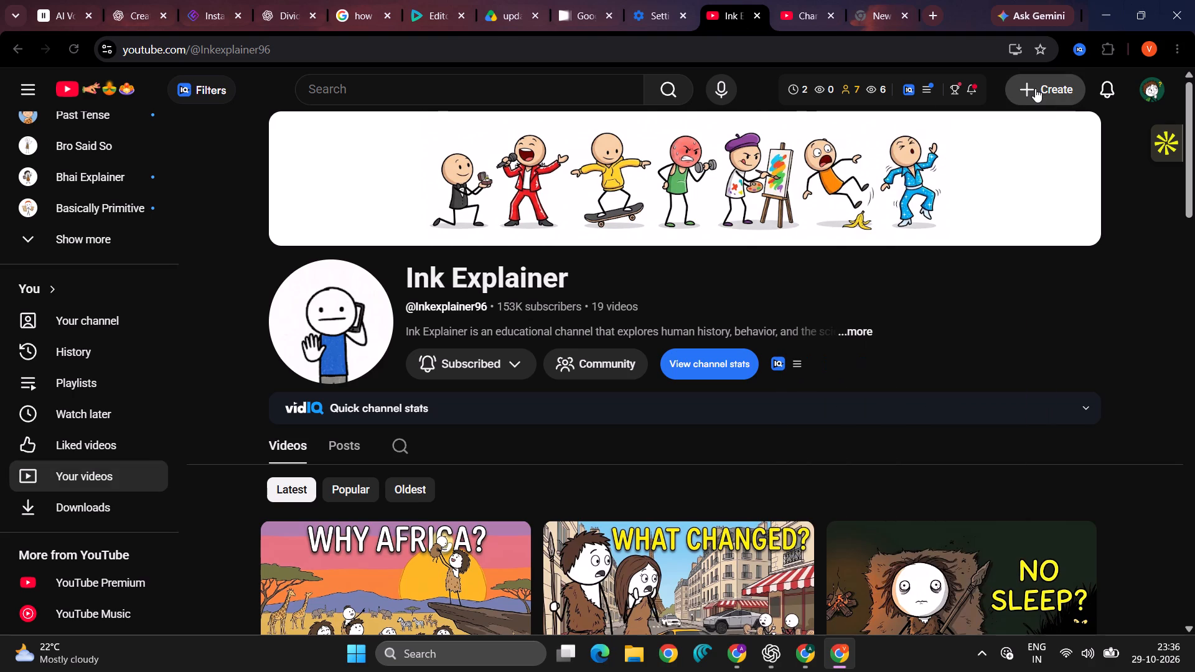
{"action": "left_click", "coordinate": [1057, 138]}
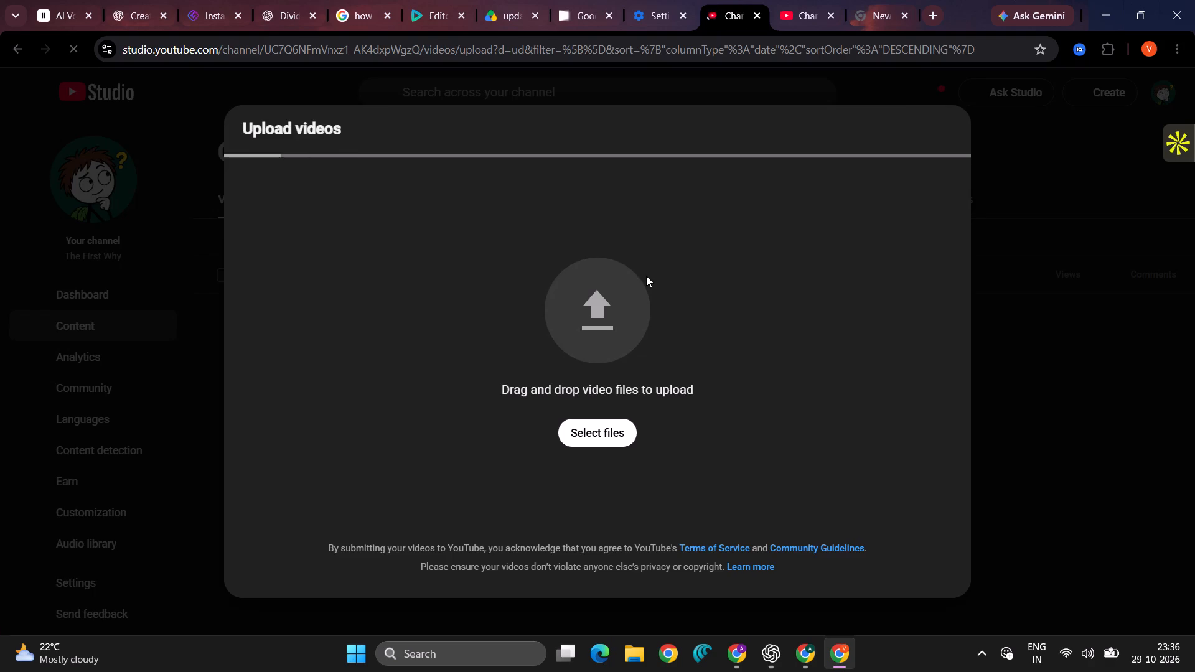
{"action": "left_click", "coordinate": [593, 432]}
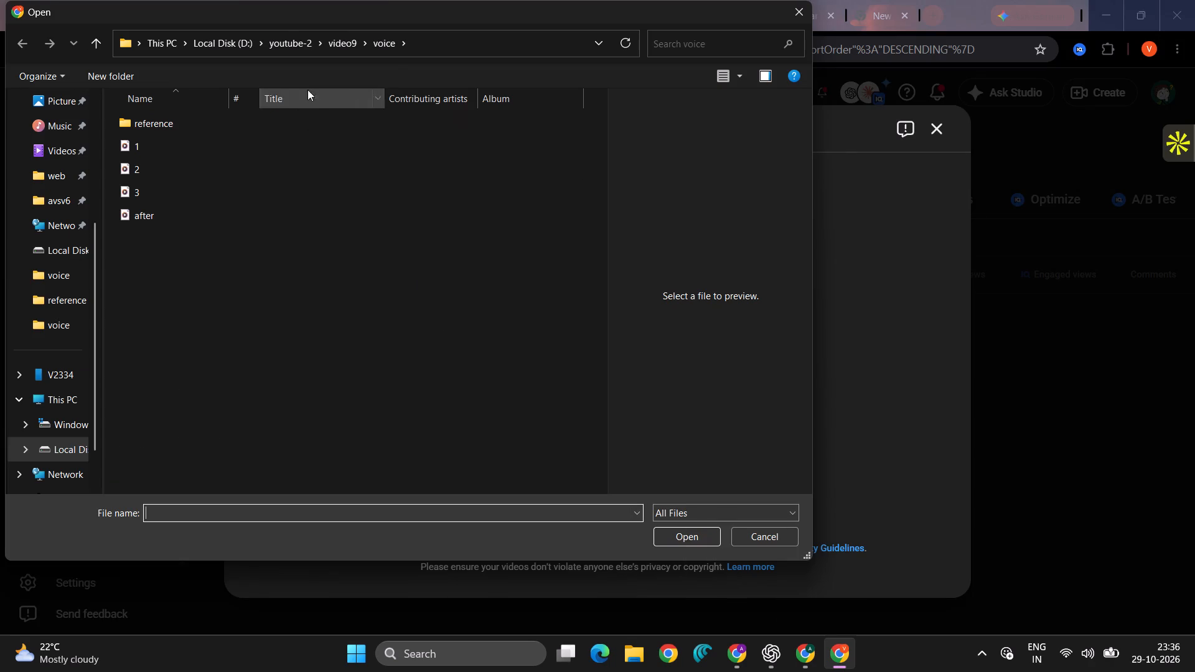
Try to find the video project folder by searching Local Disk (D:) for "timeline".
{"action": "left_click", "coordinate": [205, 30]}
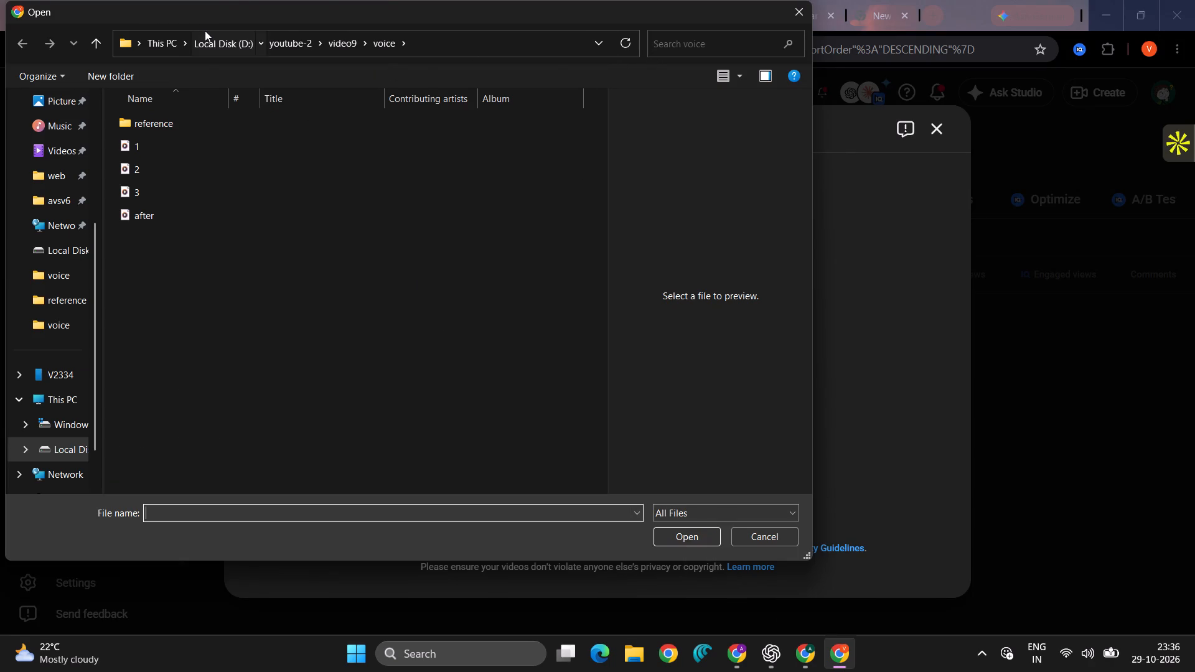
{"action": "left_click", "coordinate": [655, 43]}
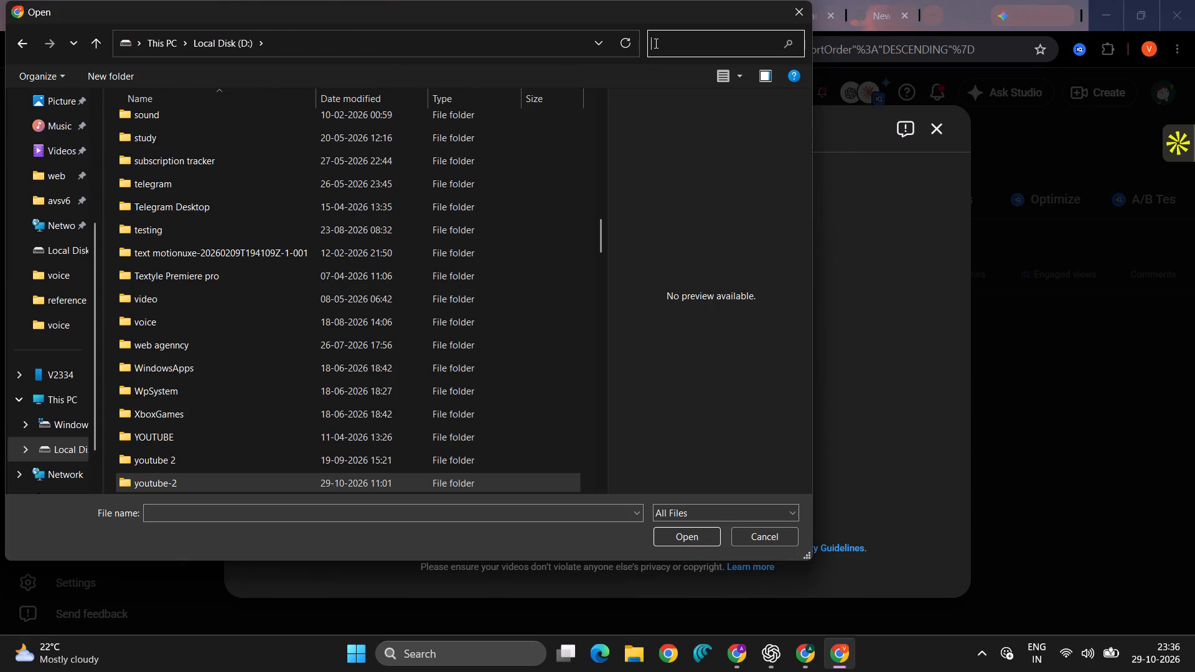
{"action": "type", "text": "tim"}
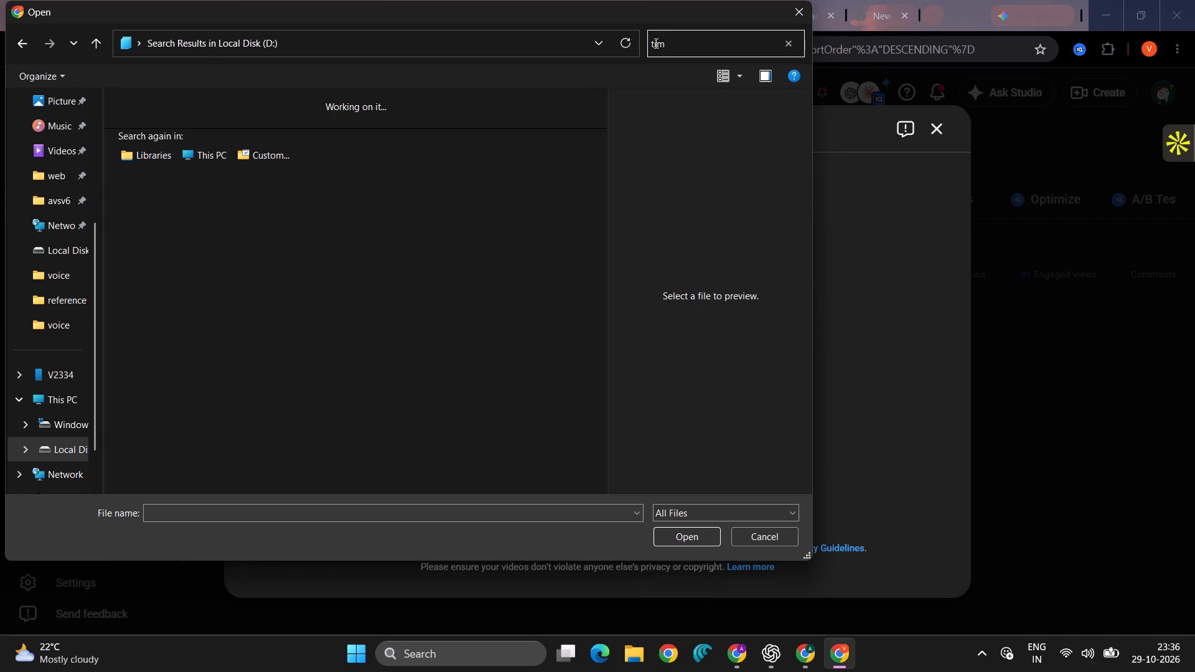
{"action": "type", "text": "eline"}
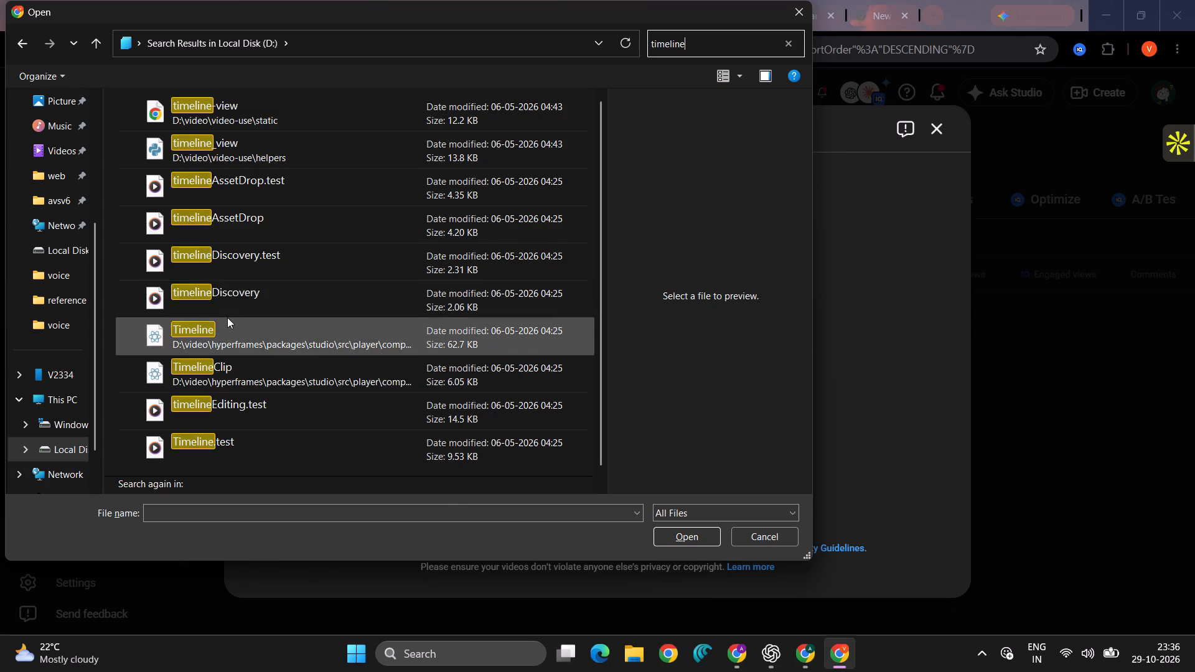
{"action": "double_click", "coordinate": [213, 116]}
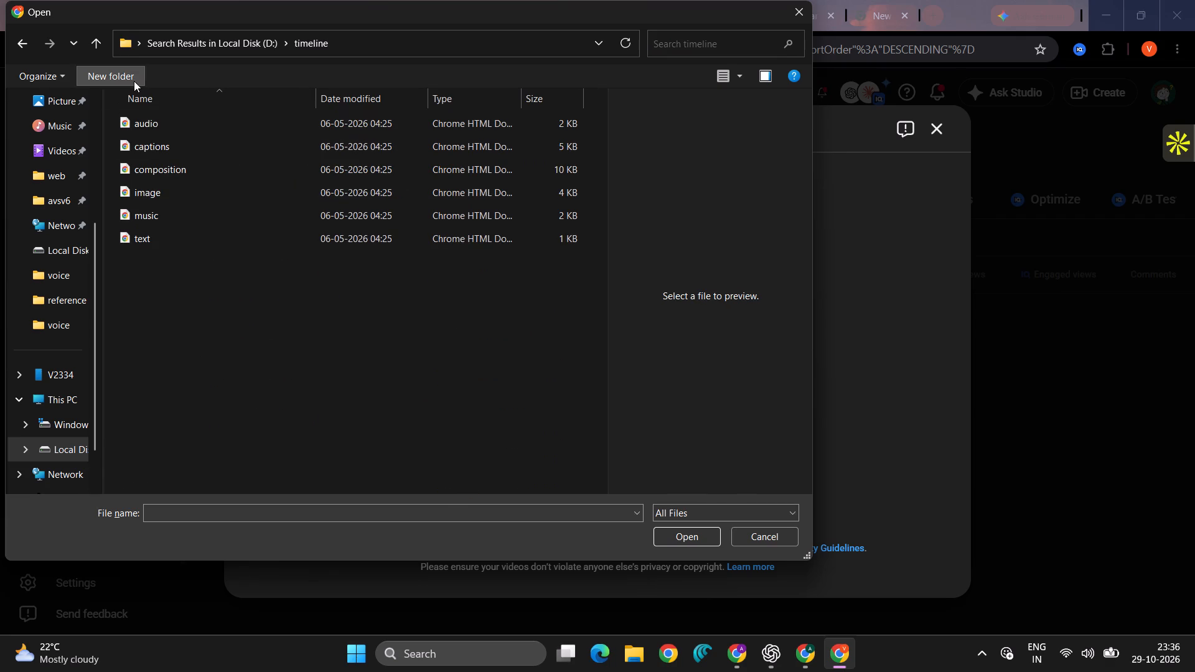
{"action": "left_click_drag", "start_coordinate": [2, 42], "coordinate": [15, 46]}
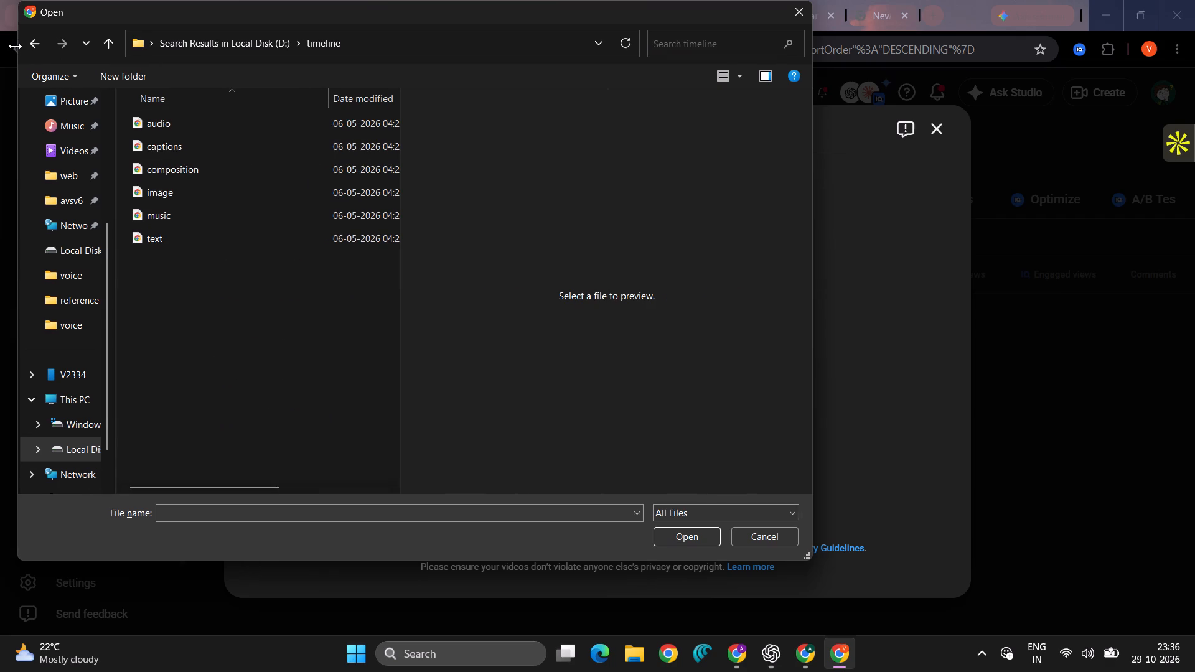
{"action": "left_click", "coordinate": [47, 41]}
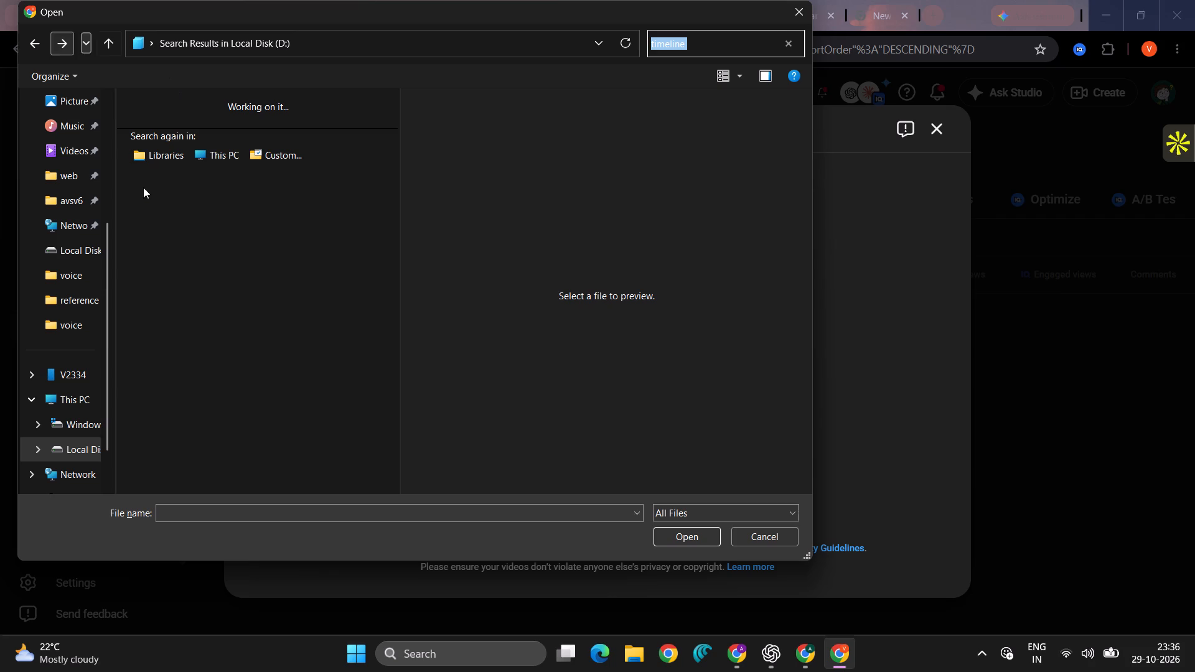
Search Local Disk (D:) for "proj" and open the timeline folder inside projects.
{"action": "left_click", "coordinate": [77, 449]}
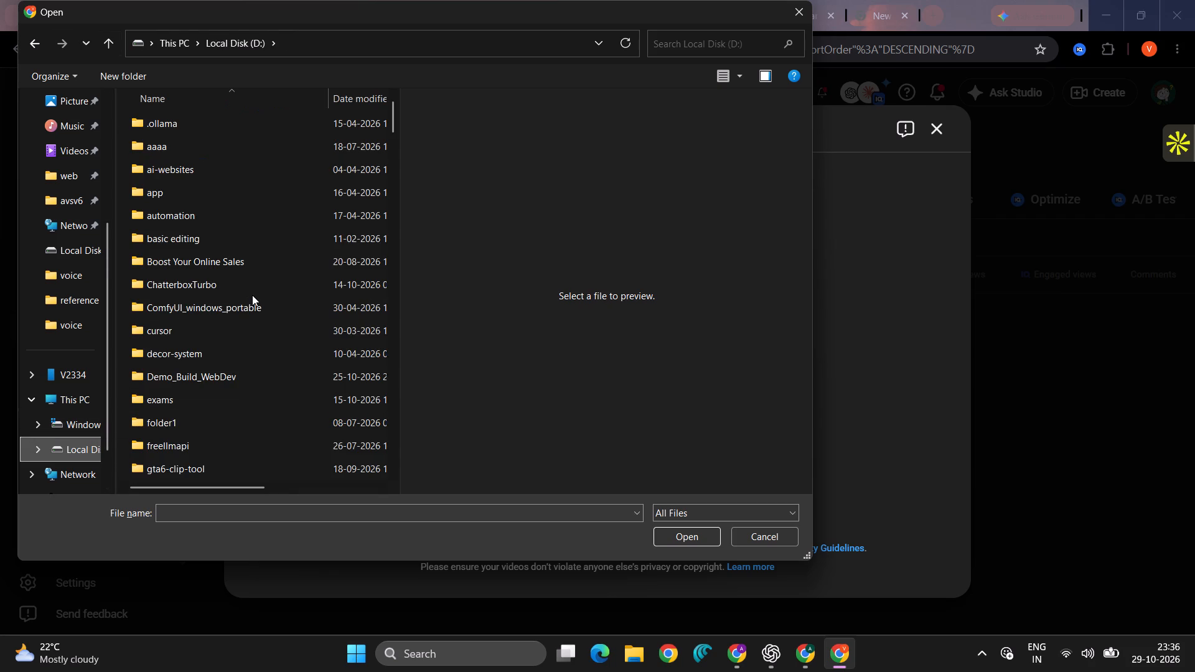
{"action": "left_click", "coordinate": [677, 47]}
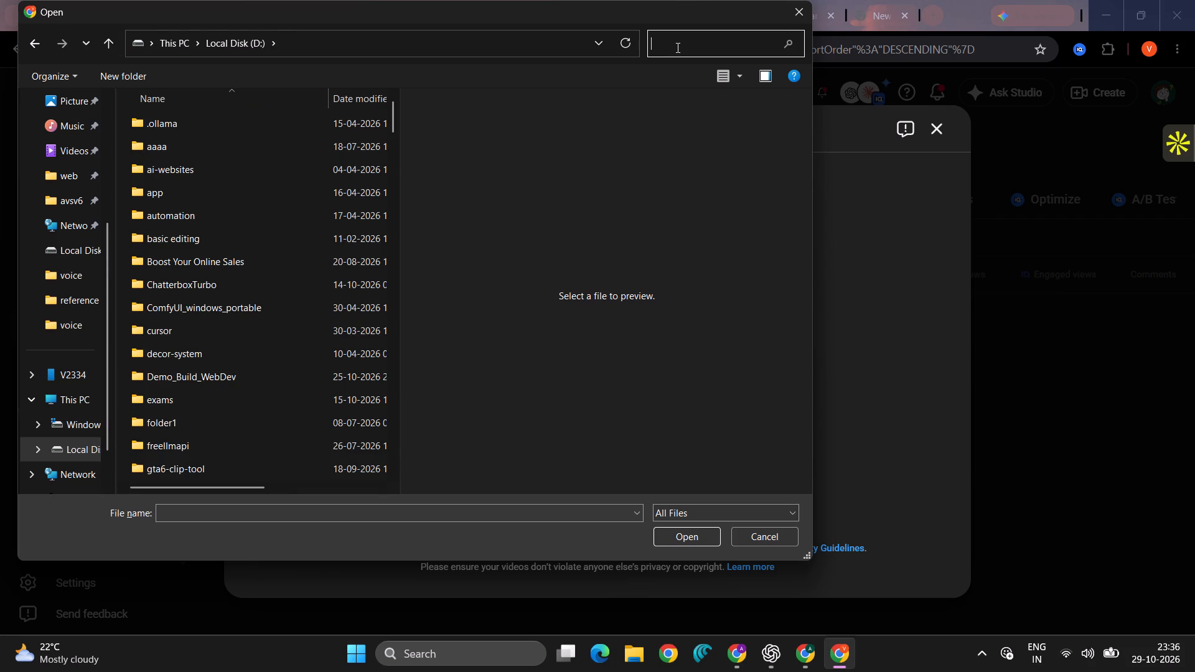
{"action": "type", "text": "proj"}
{"action": "double_click", "coordinate": [283, 118]}
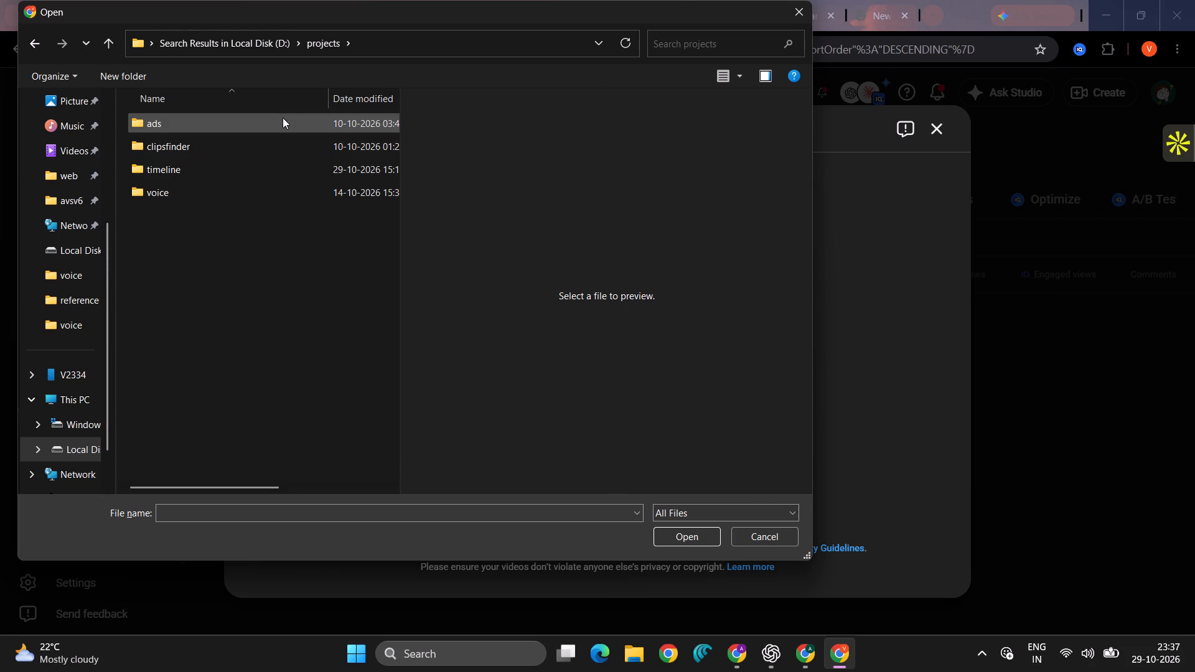
{"action": "double_click", "coordinate": [230, 176]}
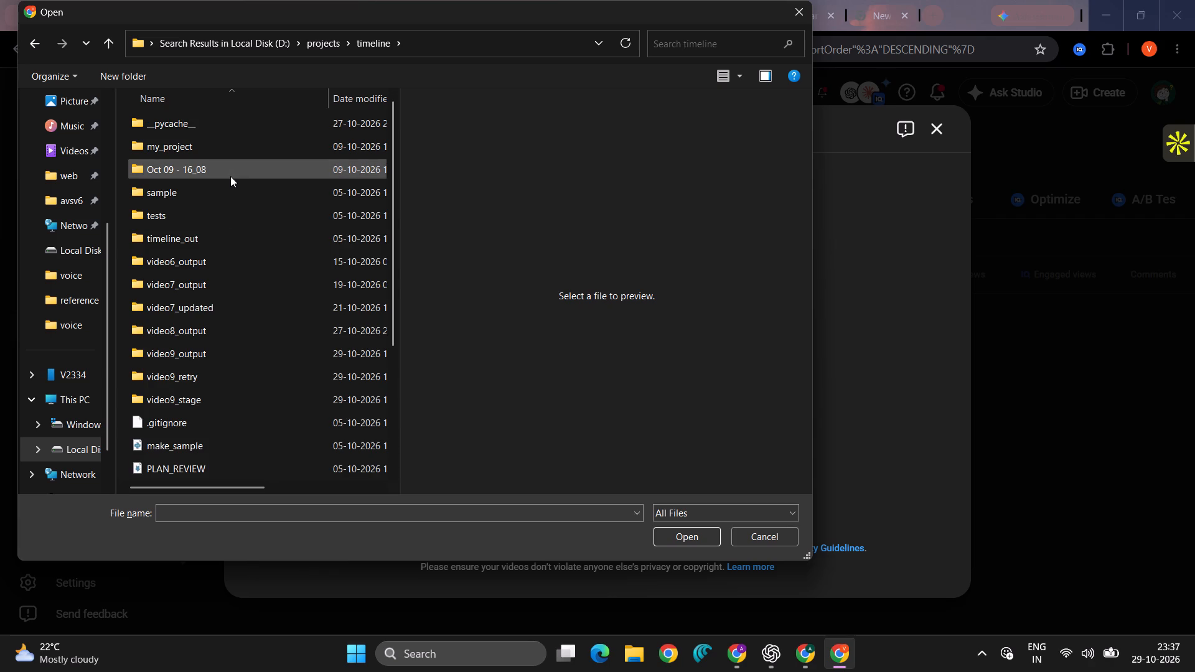
Look through the video9 folders and upload the video_final file from the video9_retry folder.
{"action": "scroll", "coordinate": [238, 343], "scroll_direction": "down", "scroll_amount": 1}
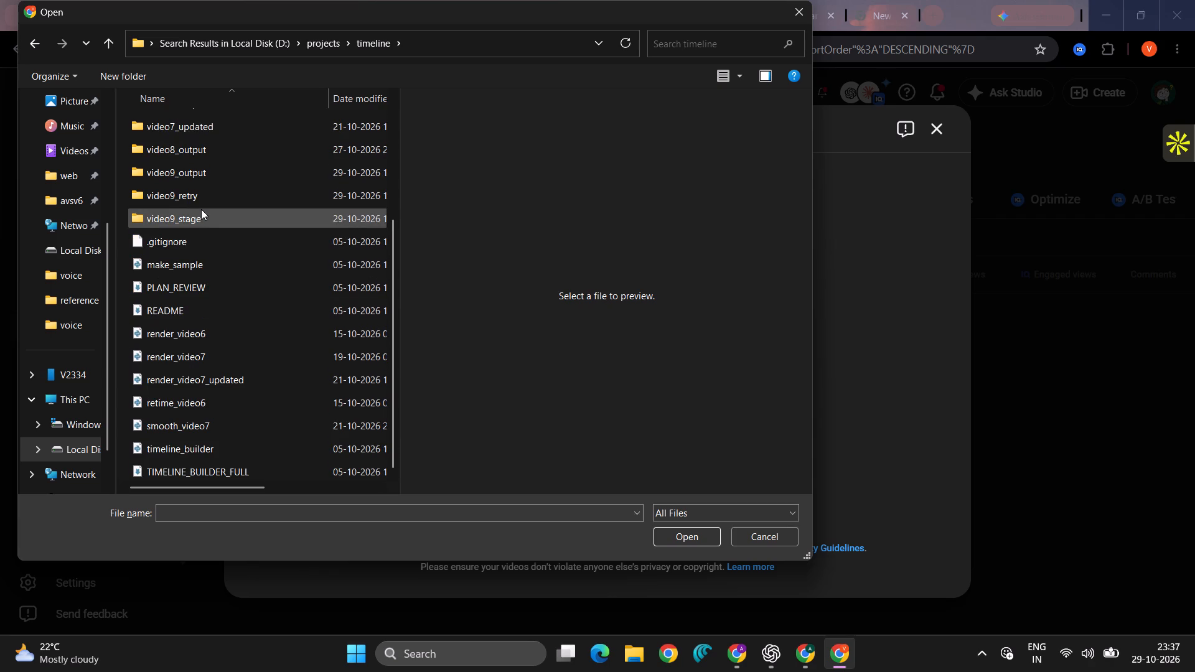
{"action": "double_click", "coordinate": [201, 209]}
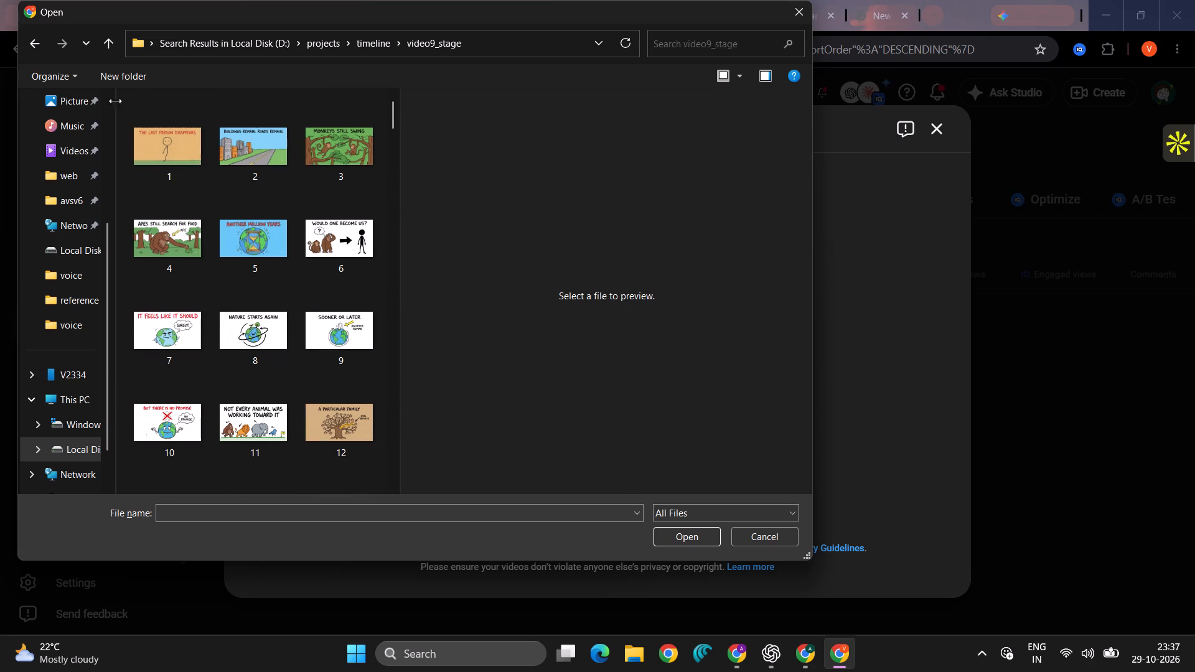
{"action": "left_click", "coordinate": [37, 49]}
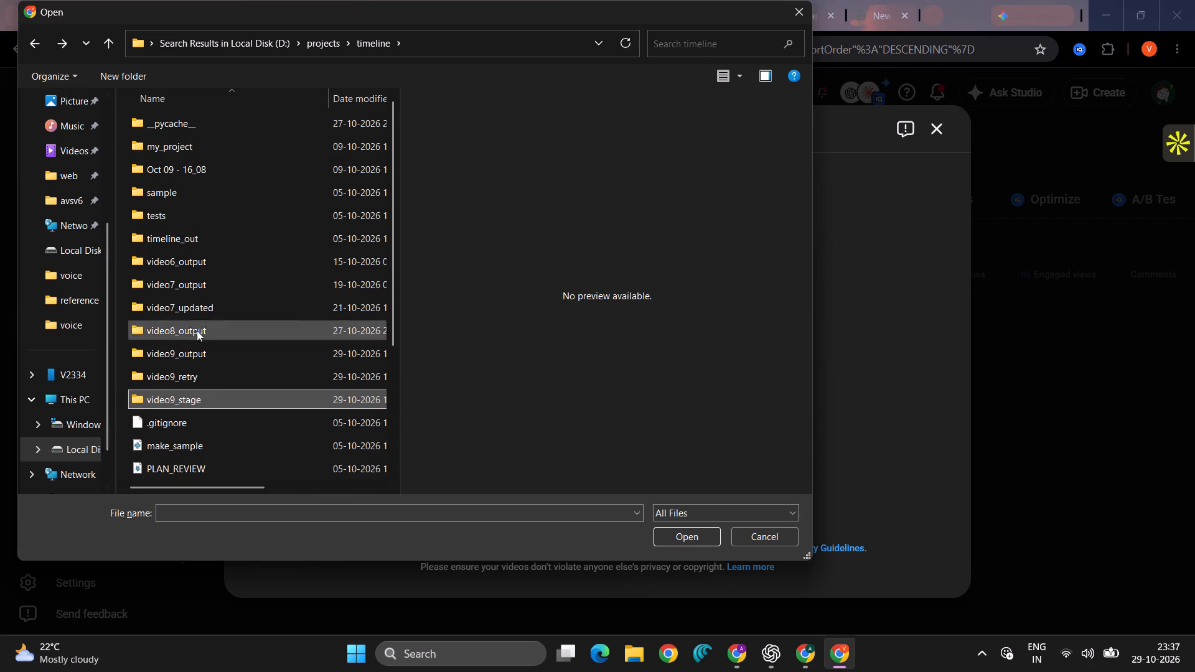
{"action": "double_click", "coordinate": [200, 353]}
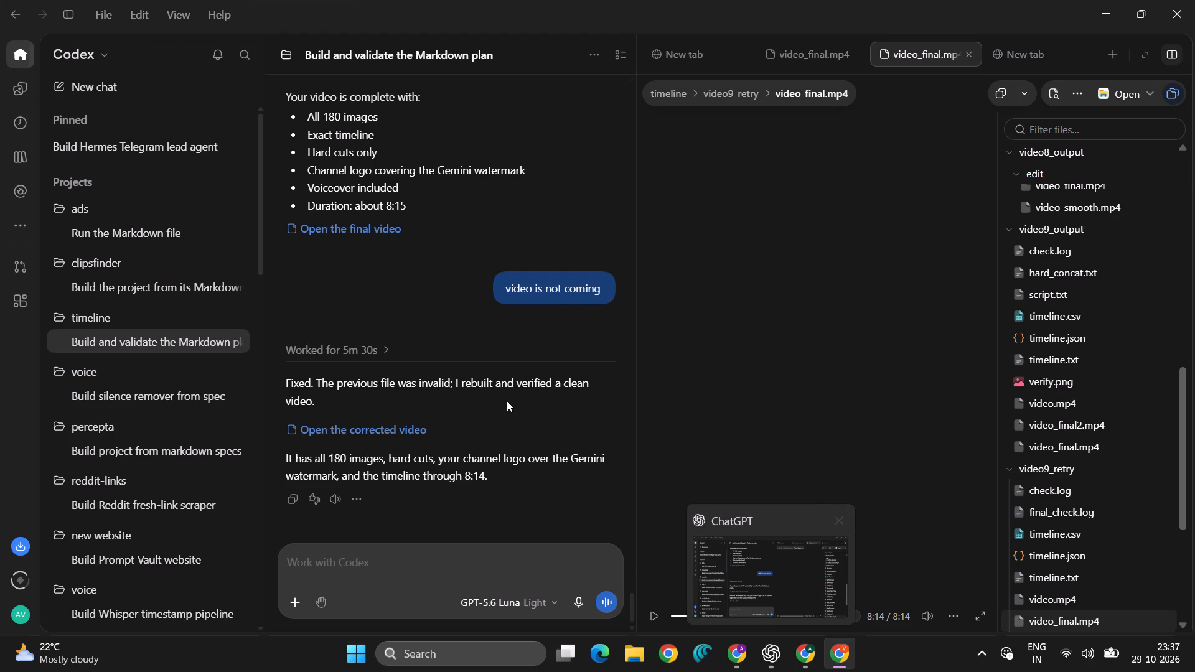
{"action": "left_click", "coordinate": [27, 39]}
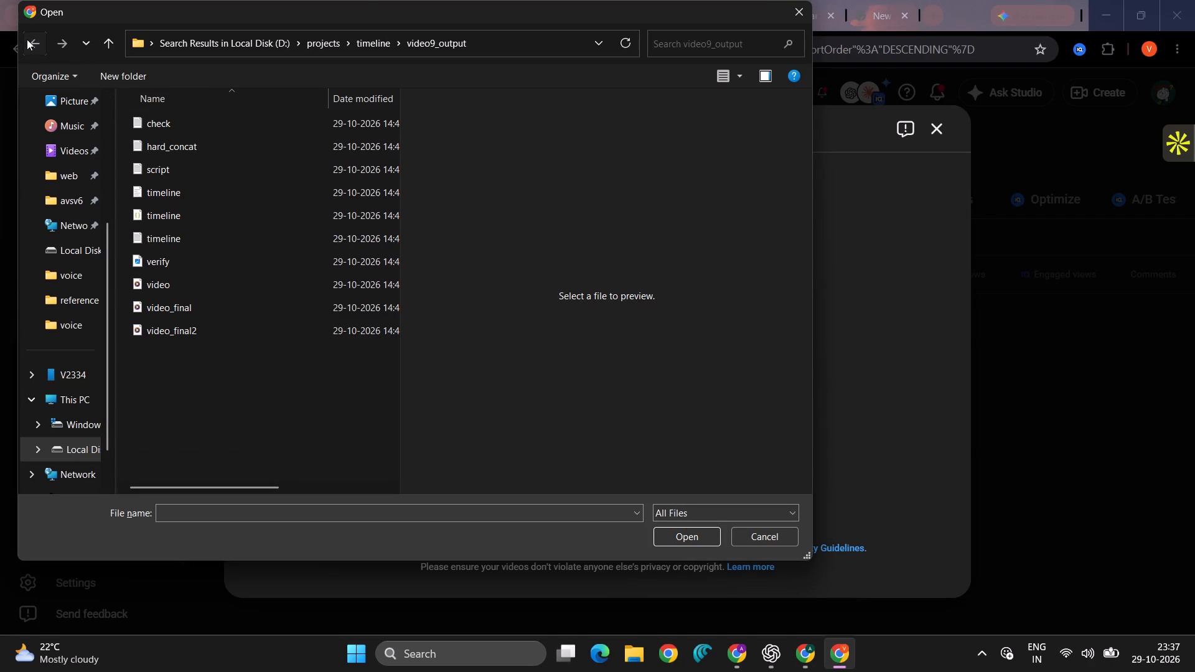
{"action": "double_click", "coordinate": [162, 381]}
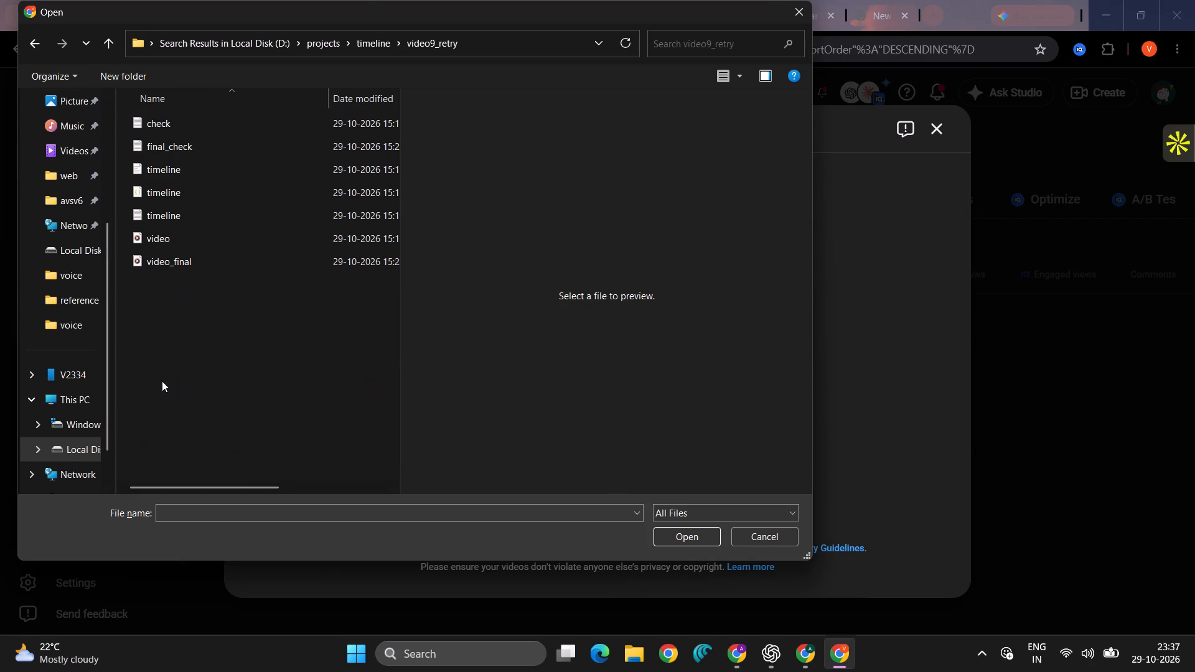
{"action": "left_click", "coordinate": [192, 269]}
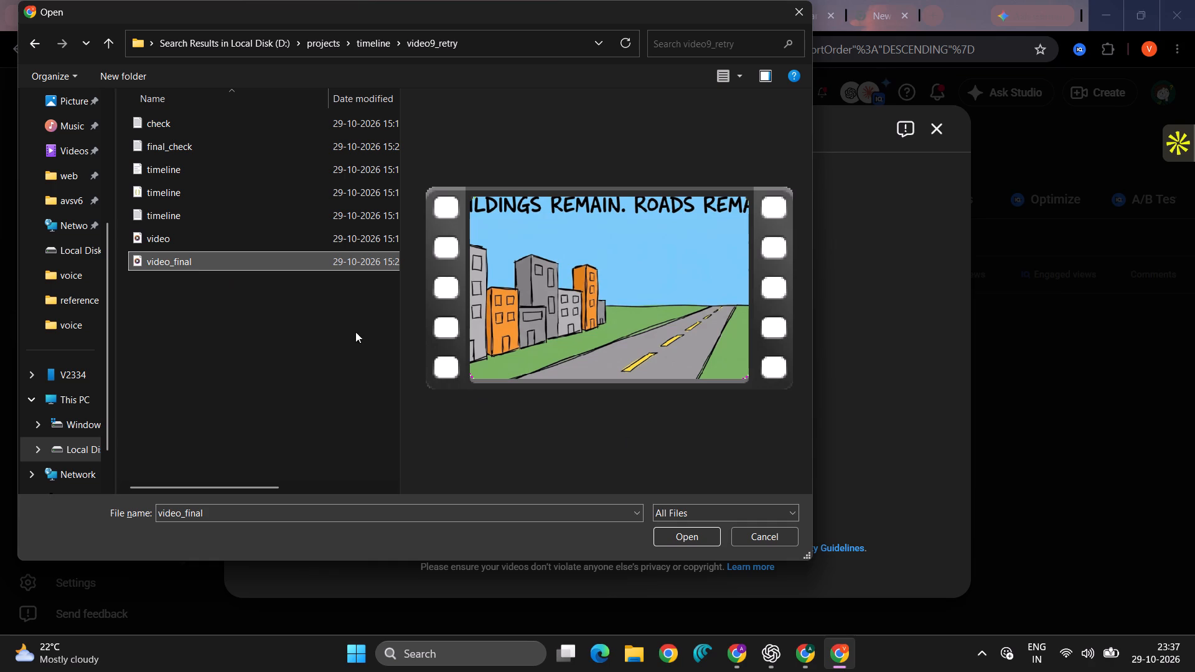
{"action": "left_click", "coordinate": [571, 297]}
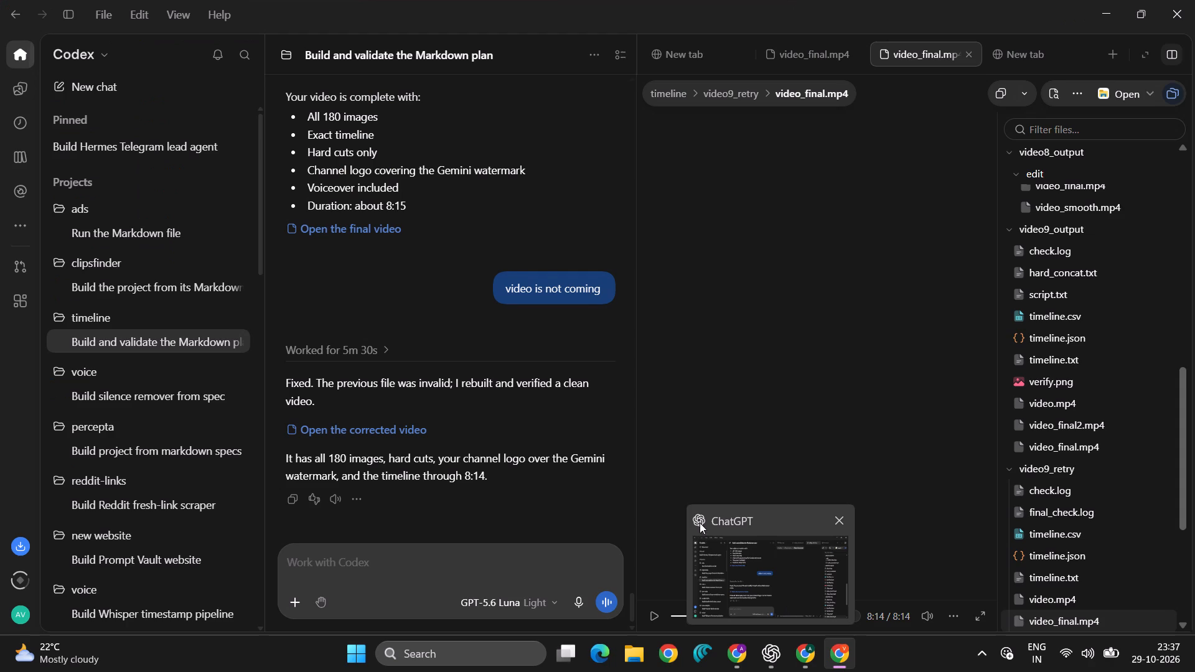
{"action": "left_click", "coordinate": [687, 538]}
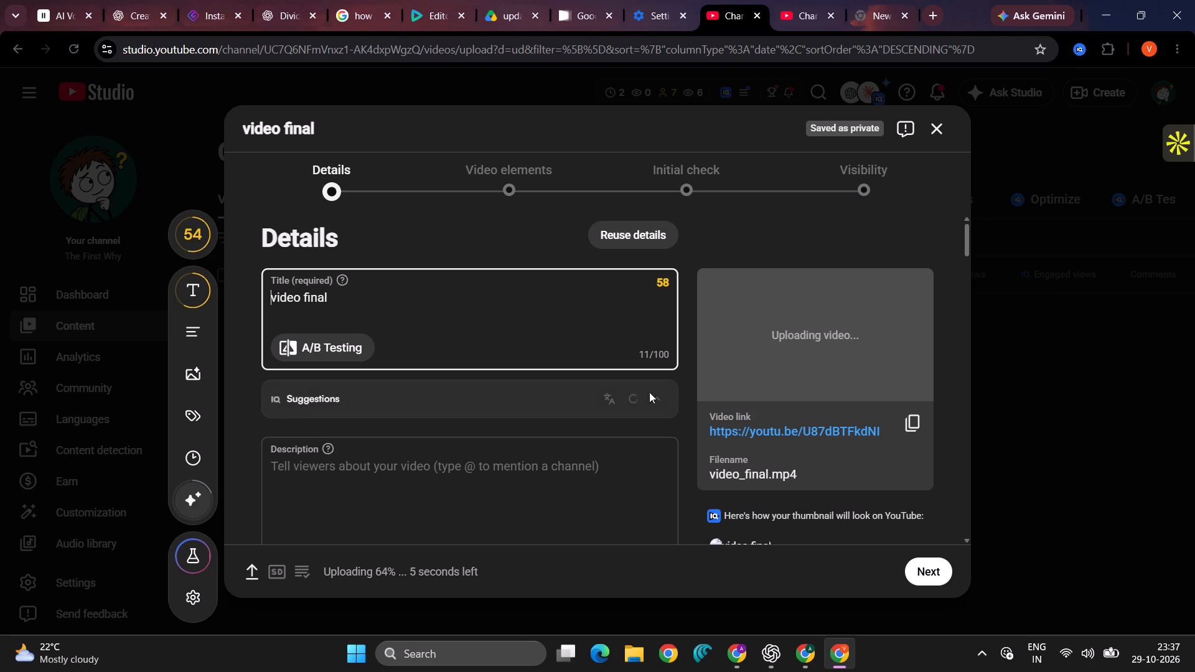
Open A/B testing for the uploaded video and set the test to compare both title and thumbnail.
{"action": "double_click", "coordinate": [334, 294]}
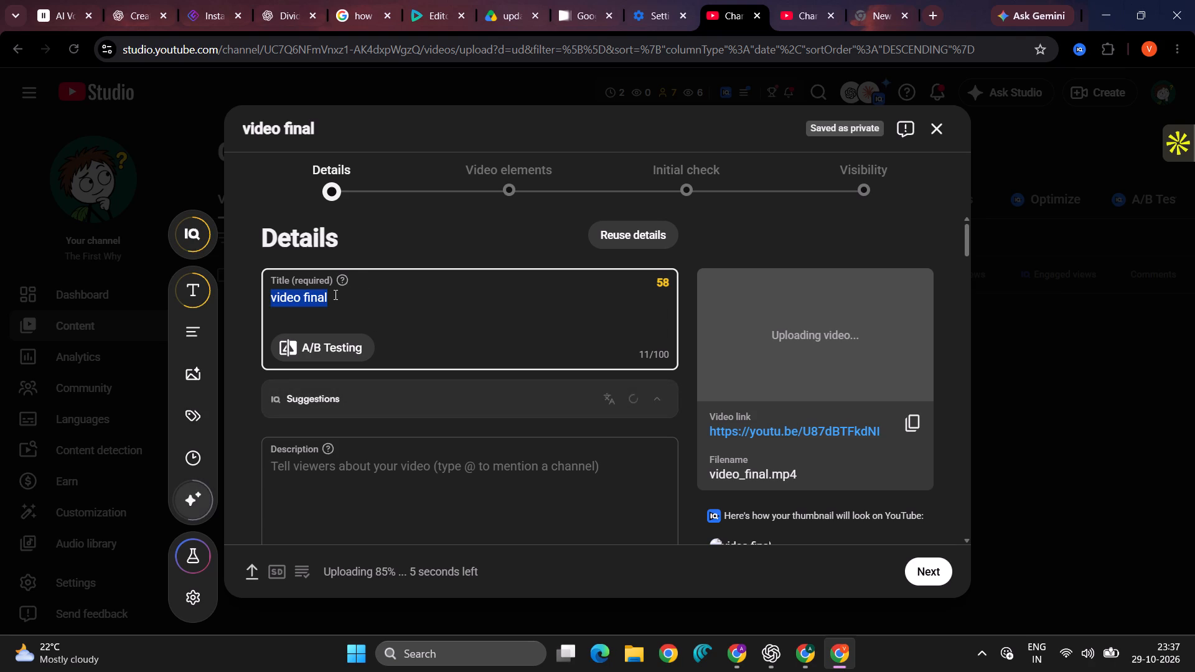
{"action": "left_click", "coordinate": [330, 348]}
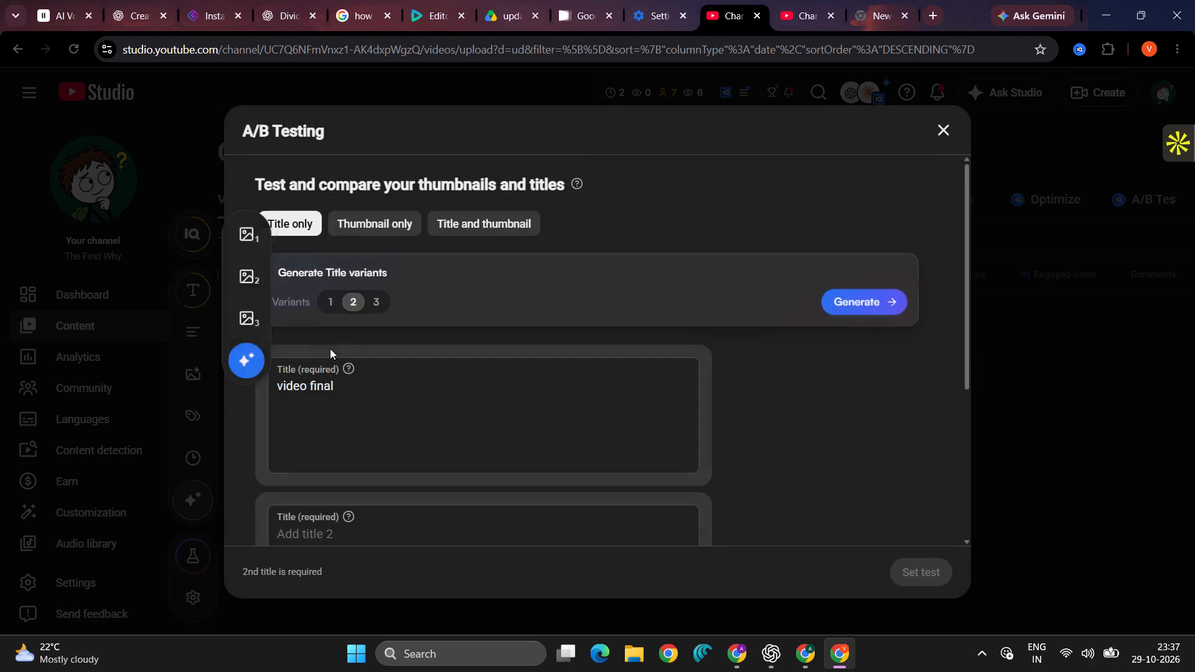
{"action": "left_click", "coordinate": [375, 300]}
{"action": "left_click", "coordinate": [466, 222]}
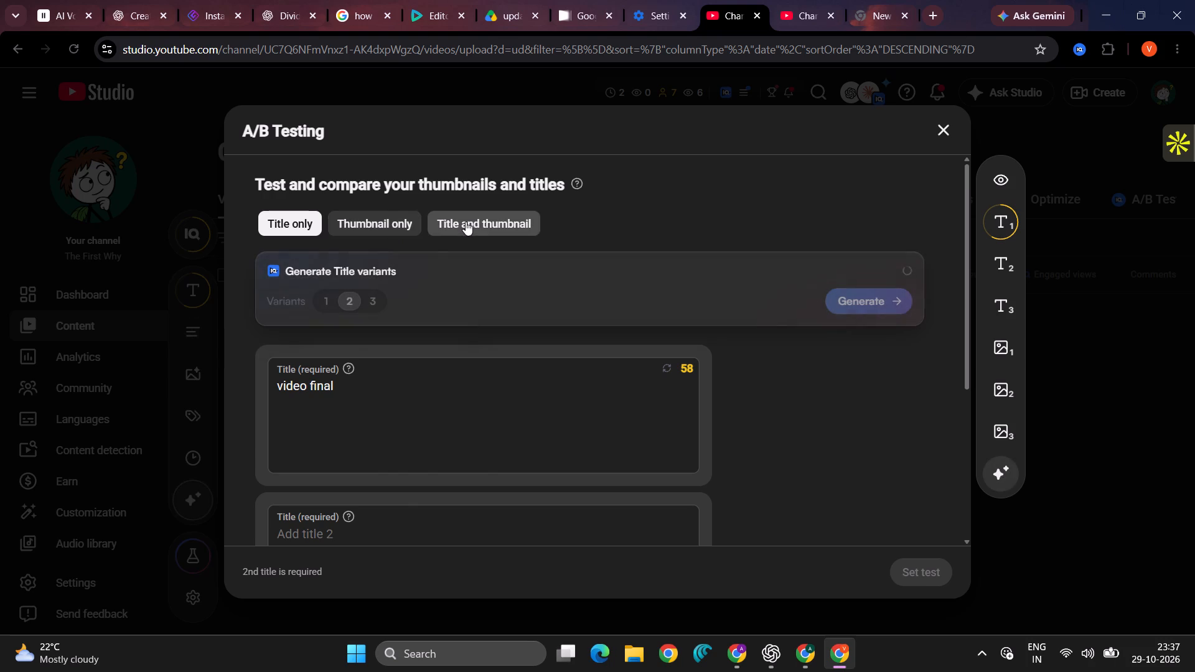
{"action": "scroll", "coordinate": [577, 310], "scroll_direction": "down", "scroll_amount": 2}
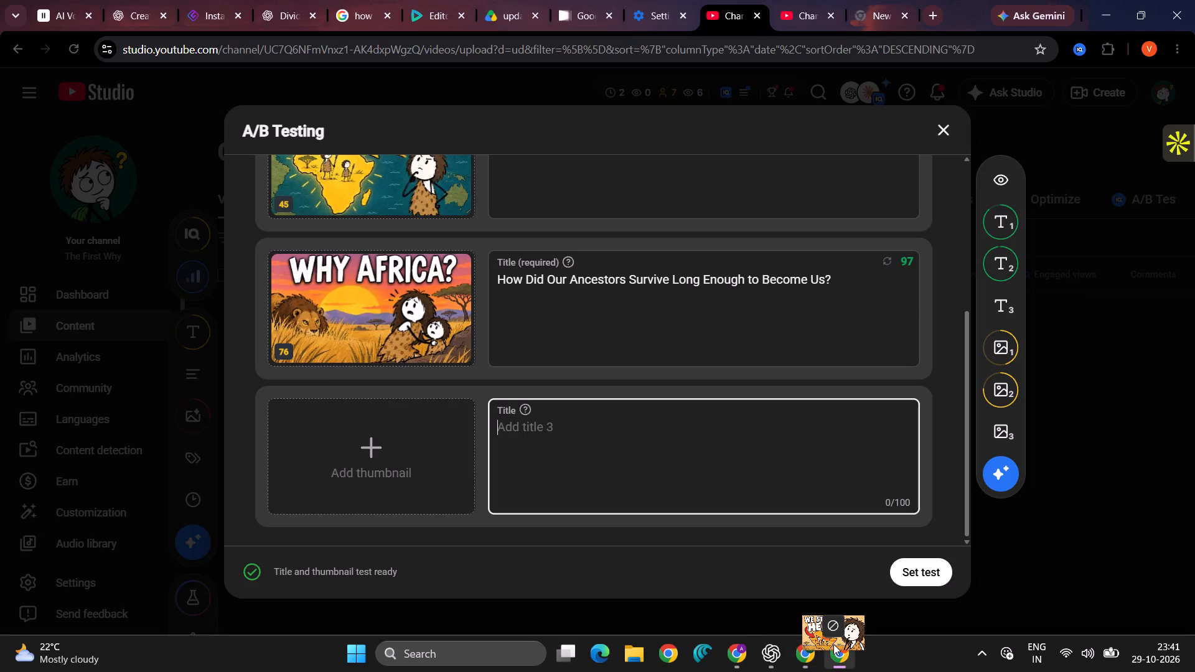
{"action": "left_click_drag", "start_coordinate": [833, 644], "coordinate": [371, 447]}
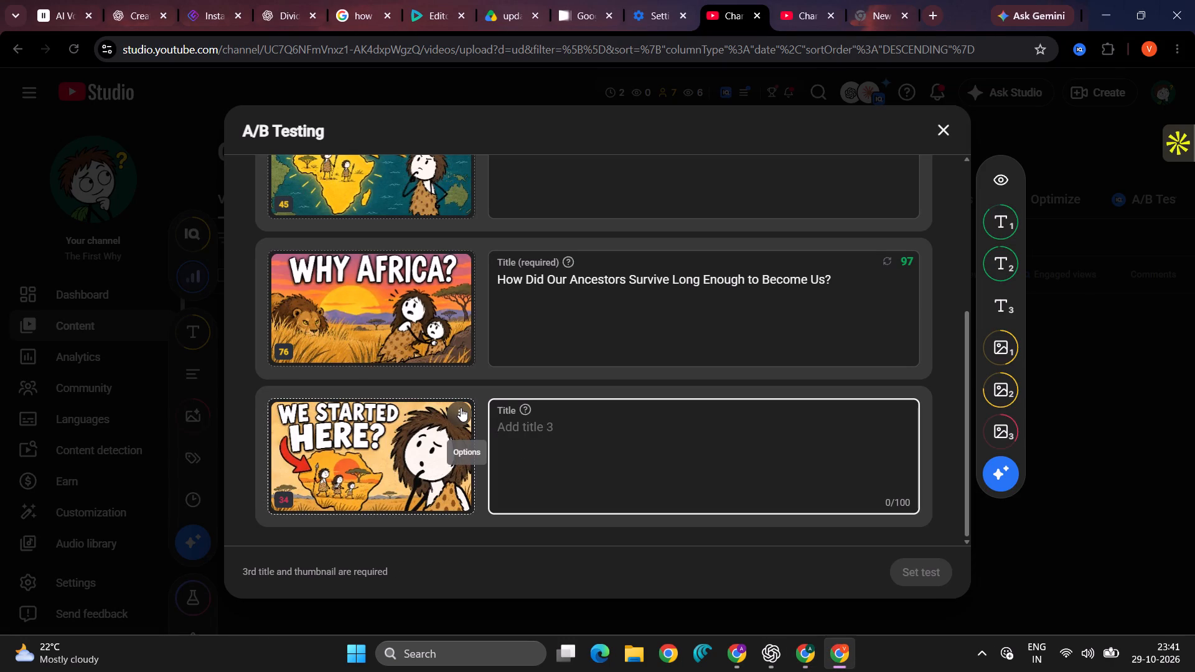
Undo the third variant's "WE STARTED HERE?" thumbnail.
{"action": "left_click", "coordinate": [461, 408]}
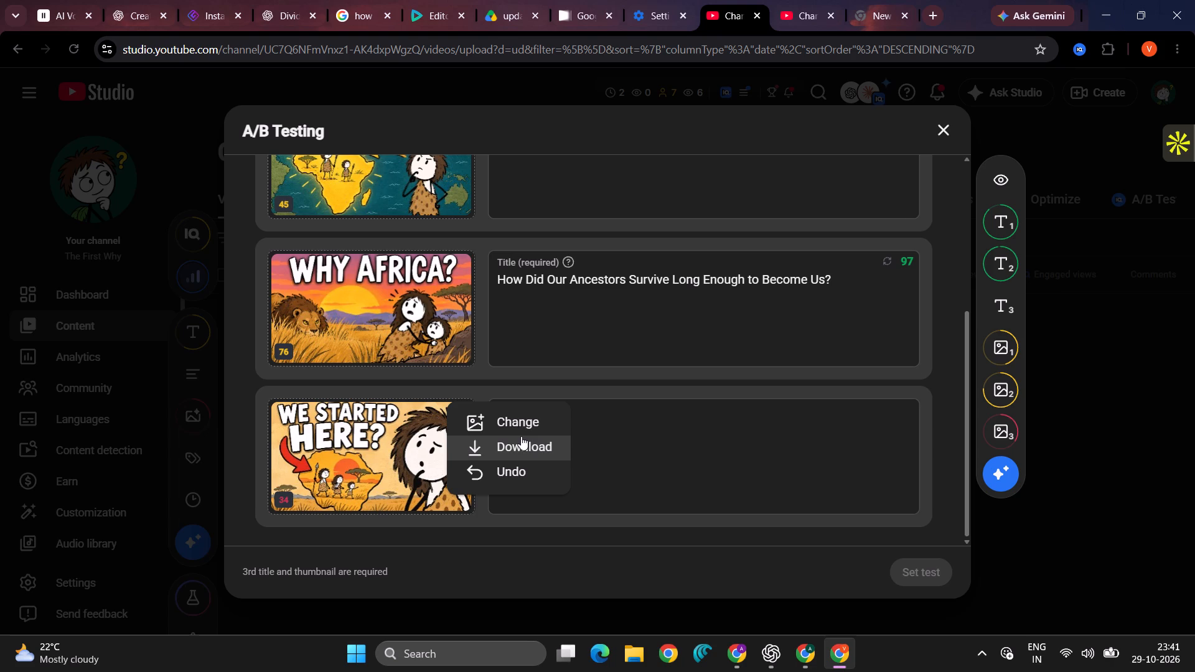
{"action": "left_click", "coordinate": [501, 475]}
Set the number of title and thumbnail variants to 1 and start generating it for the A/B test.
{"action": "scroll", "coordinate": [597, 457], "scroll_direction": "up", "scroll_amount": 1}
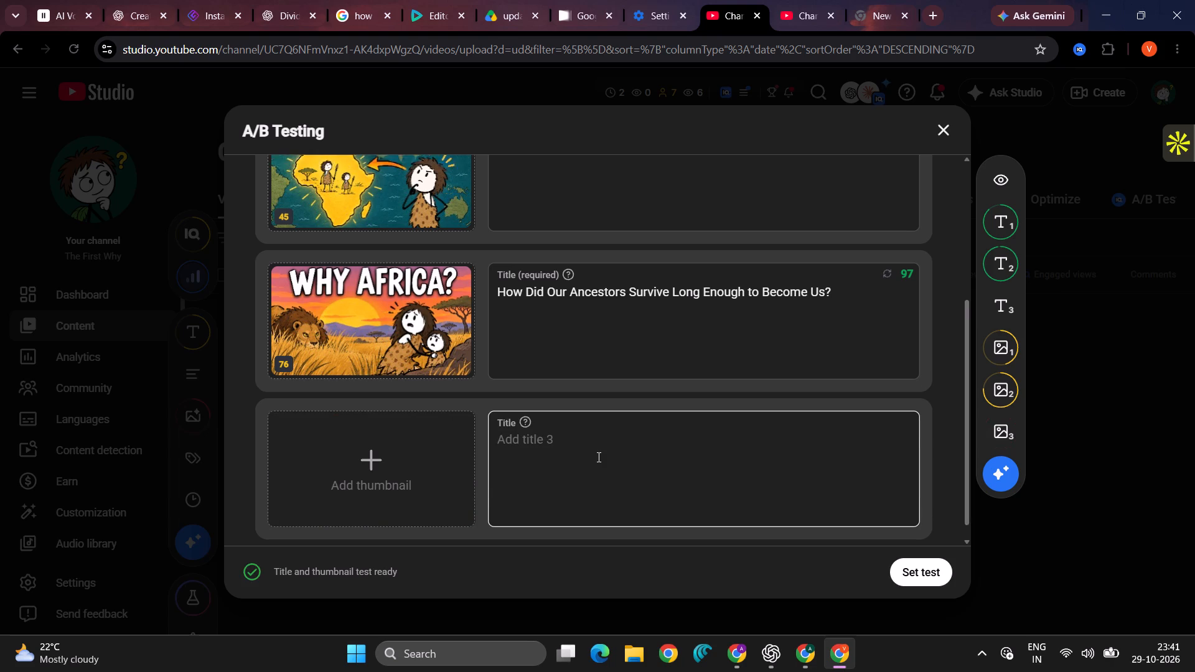
{"action": "scroll", "coordinate": [597, 457], "scroll_direction": "up", "scroll_amount": 1}
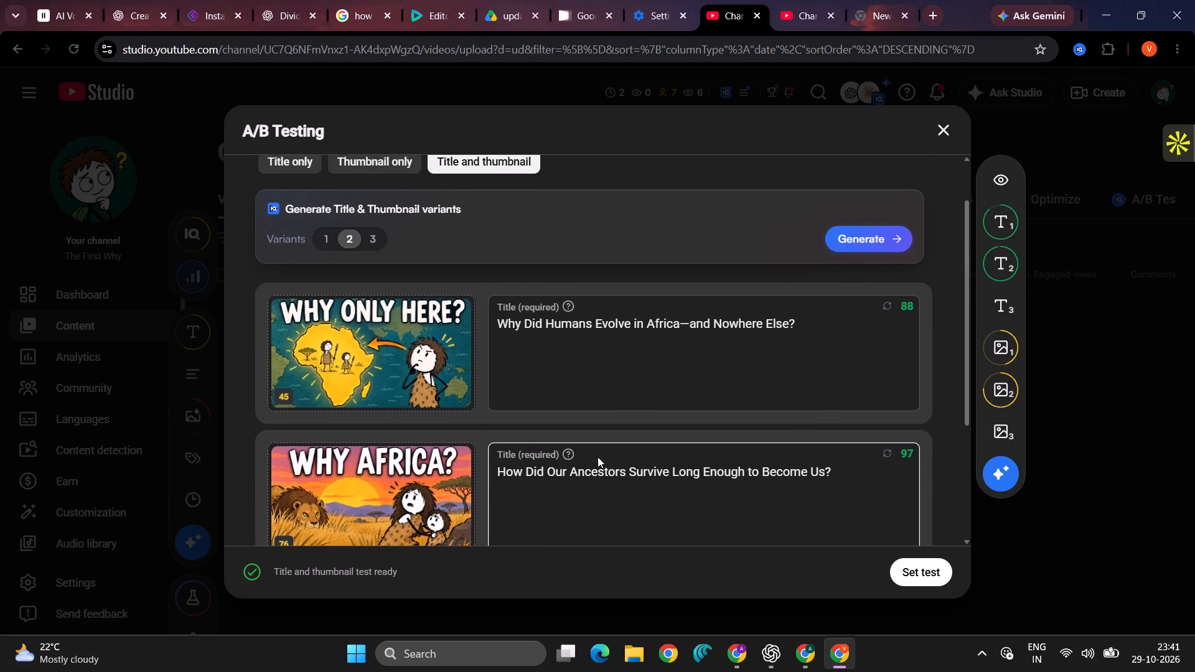
{"action": "scroll", "coordinate": [597, 457], "scroll_direction": "down", "scroll_amount": 1}
{"action": "scroll", "coordinate": [597, 457], "scroll_direction": "up", "scroll_amount": 1}
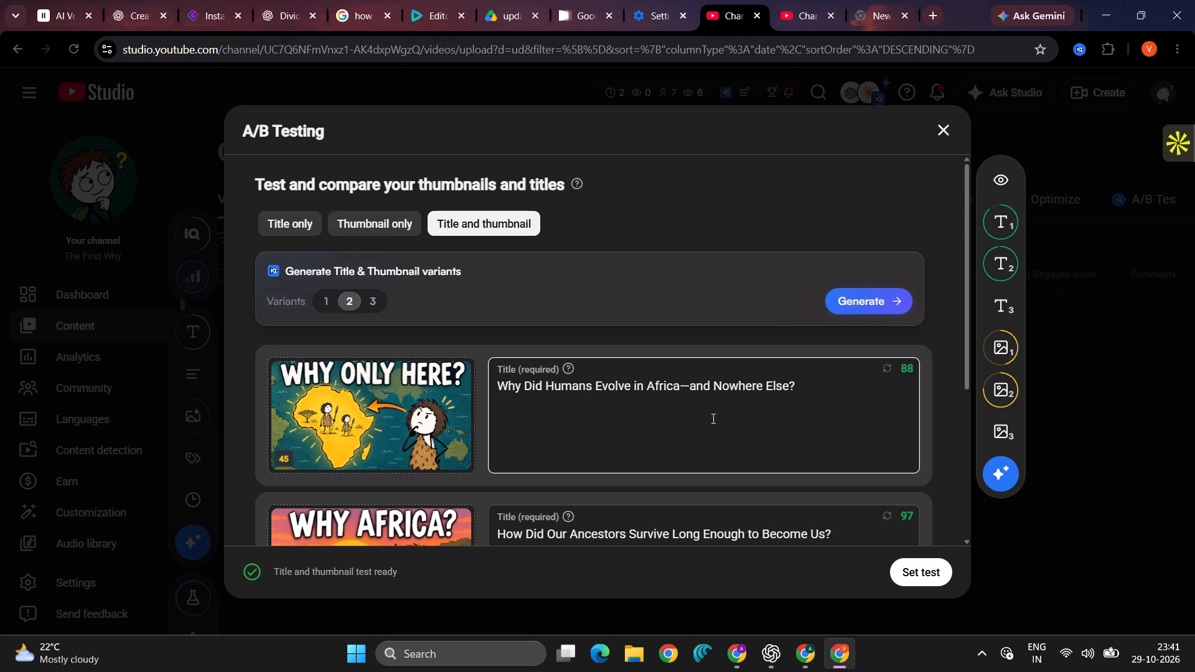
{"action": "scroll", "coordinate": [712, 418], "scroll_direction": "down", "scroll_amount": 4}
{"action": "scroll", "coordinate": [712, 418], "scroll_direction": "up", "scroll_amount": 2}
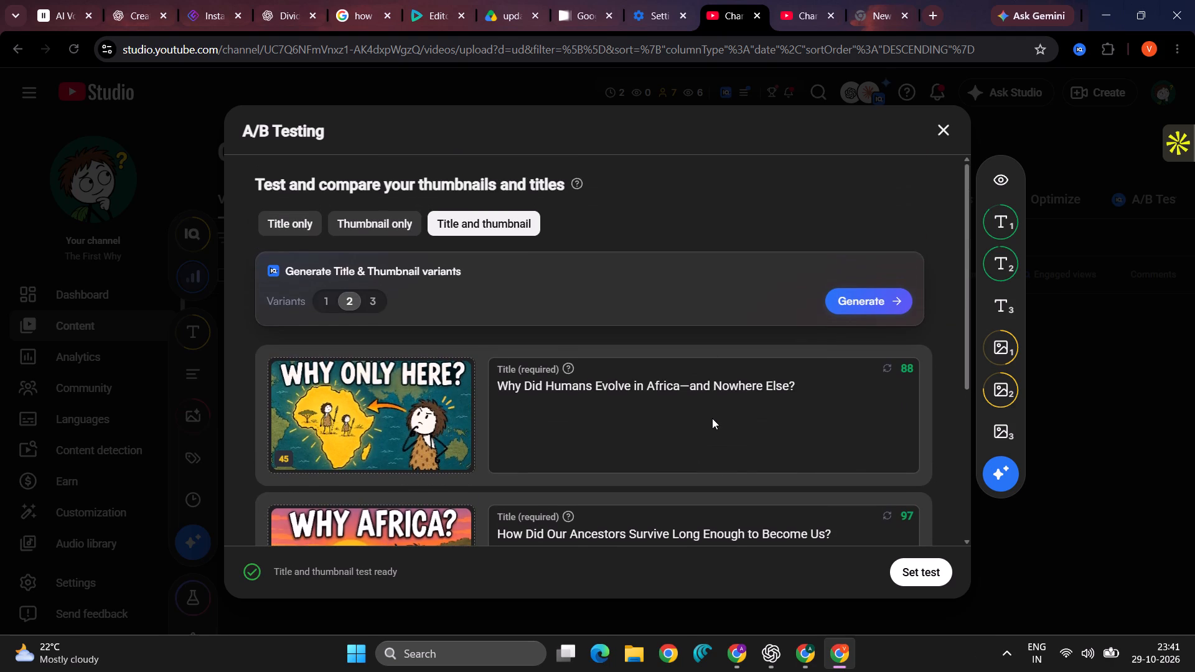
{"action": "left_click", "coordinate": [322, 297]}
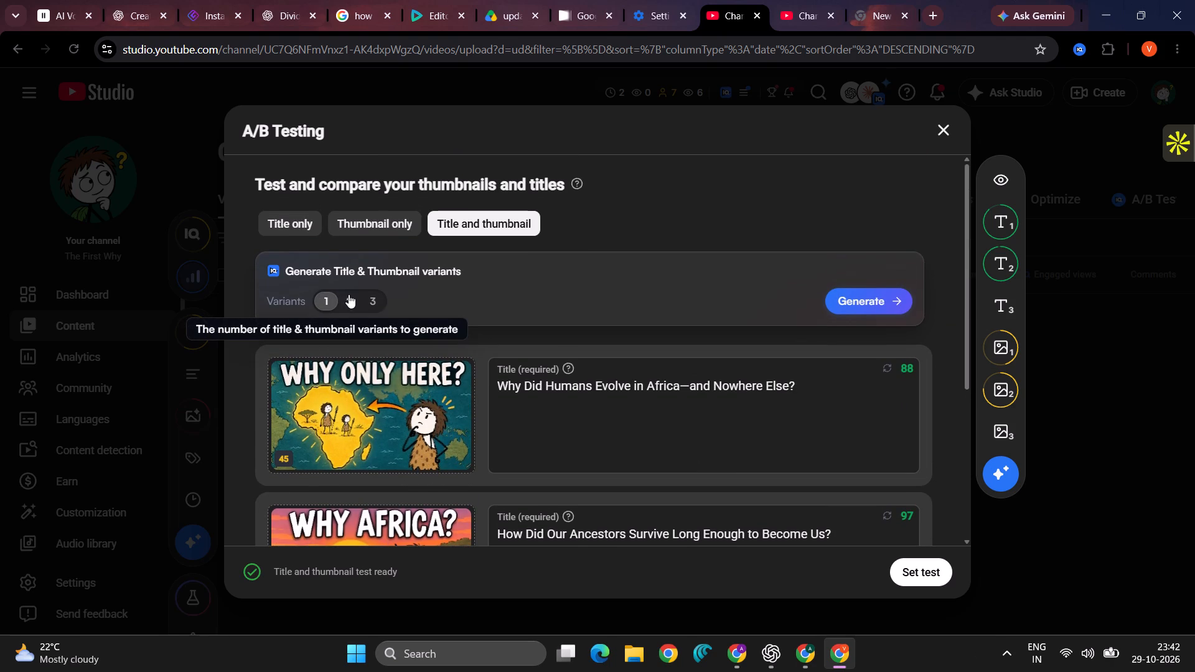
{"action": "left_click", "coordinate": [349, 294]}
{"action": "left_click", "coordinate": [329, 301]}
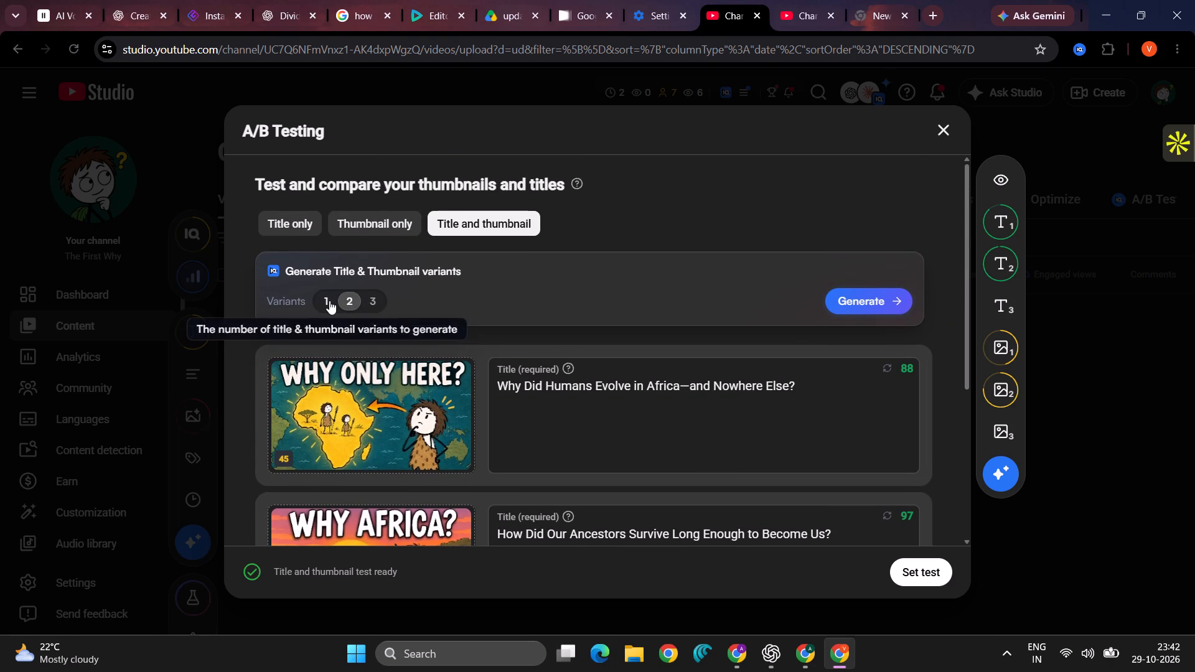
{"action": "left_click", "coordinate": [834, 296]}
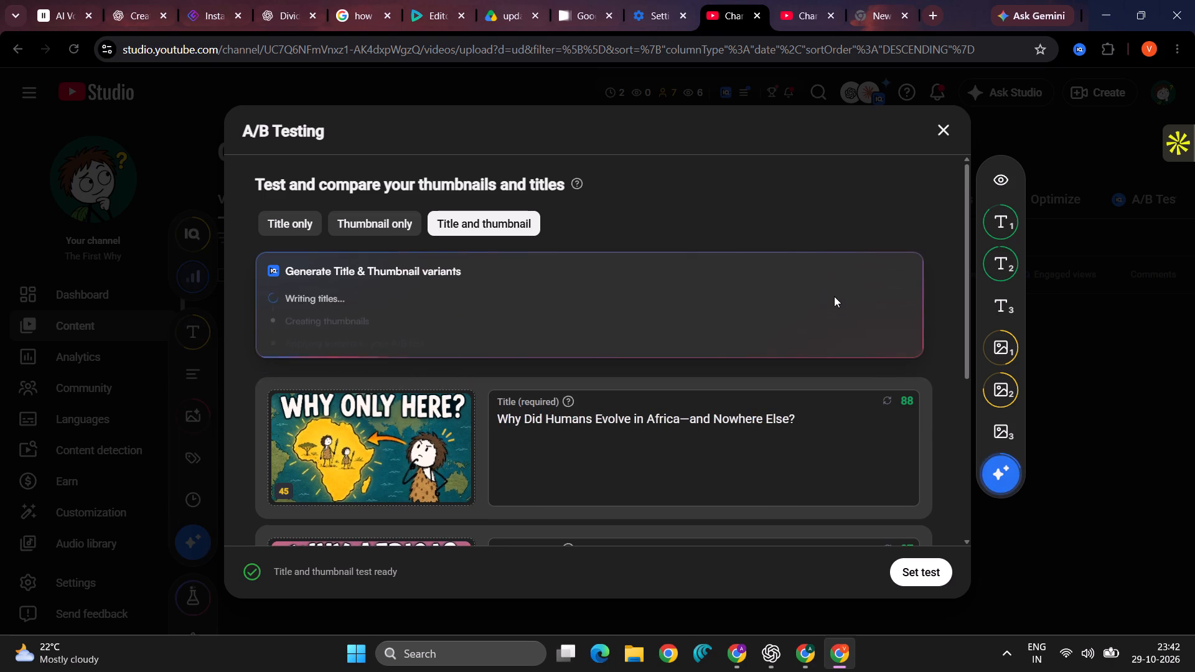
{"action": "scroll", "coordinate": [834, 296], "scroll_direction": "down", "scroll_amount": 1}
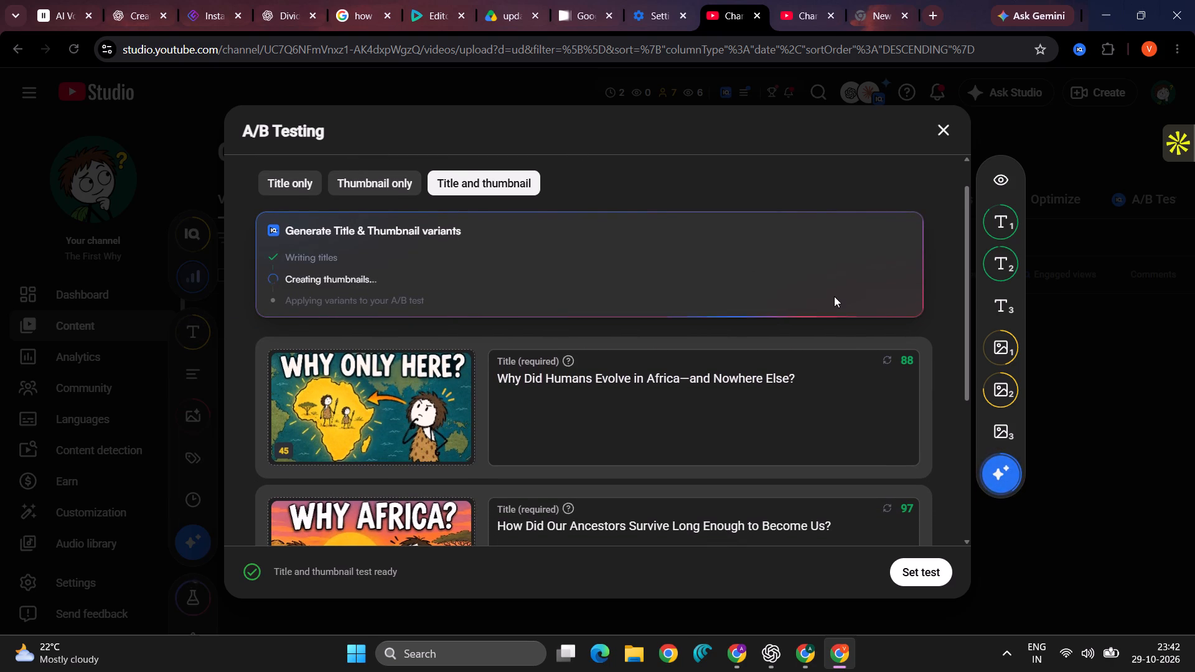
{"action": "scroll", "coordinate": [834, 296], "scroll_direction": "down", "scroll_amount": 2}
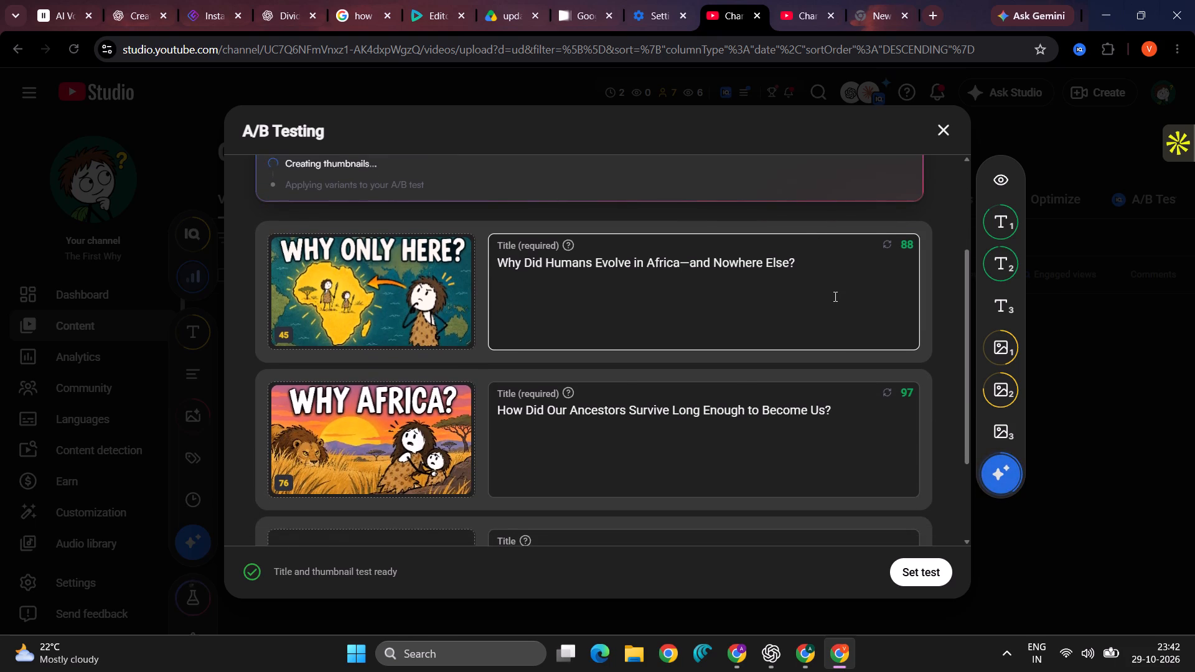
{"action": "scroll", "coordinate": [834, 296], "scroll_direction": "up", "scroll_amount": 1}
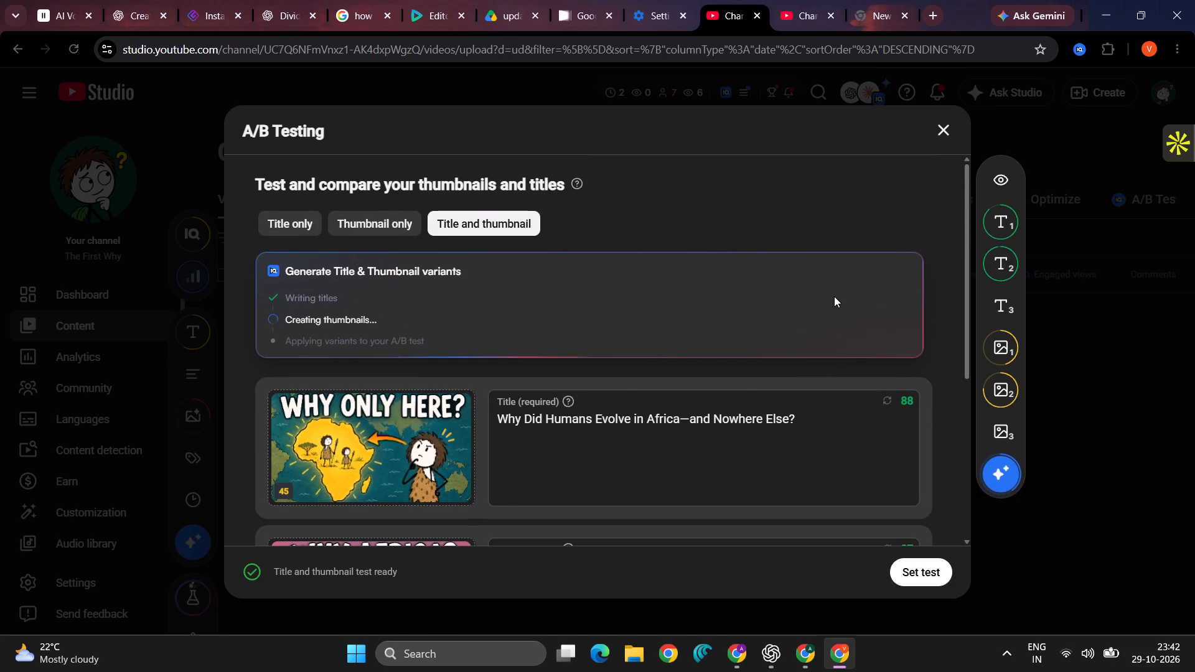
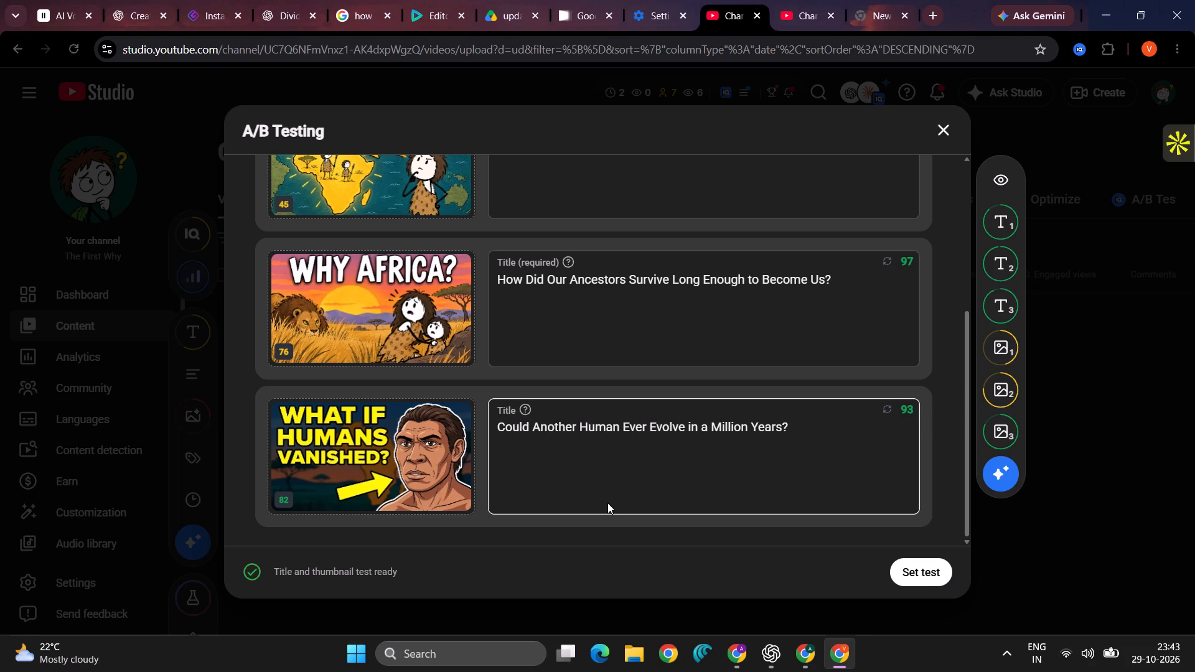
Remove the third variant's "WHAT IF HUMANS VANISHED?" thumbnail and its title, and set the A/B test with the remaining two pairs.
{"action": "left_click", "coordinate": [410, 459]}
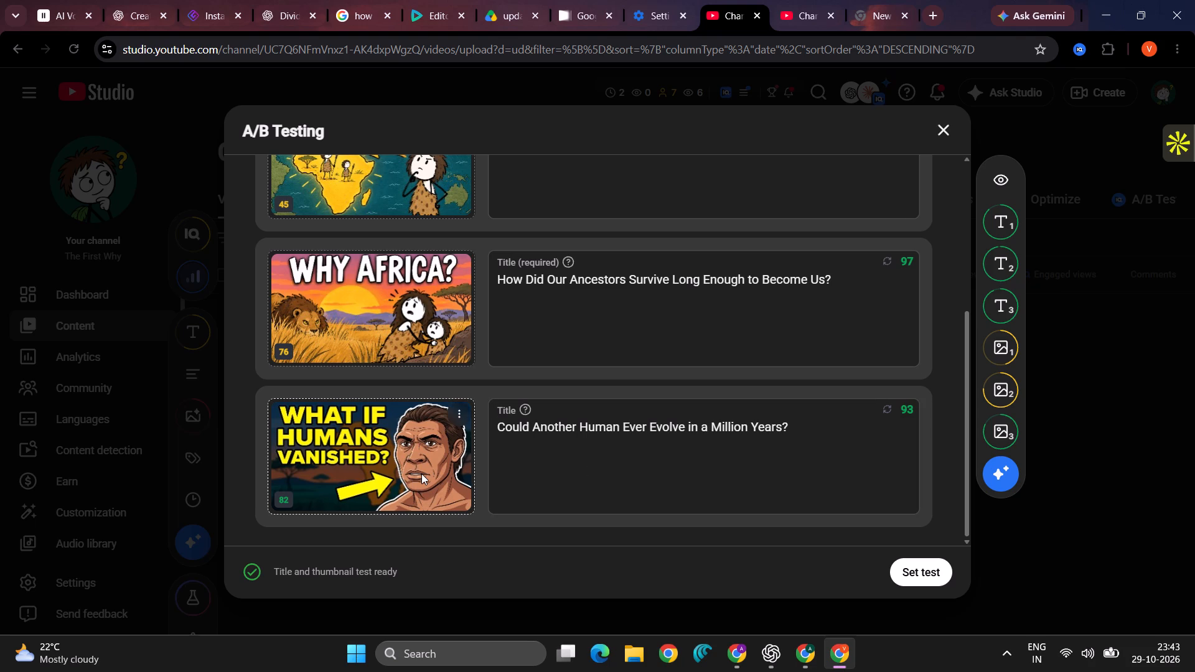
{"action": "scroll", "coordinate": [421, 474], "scroll_direction": "down", "scroll_amount": 1}
{"action": "left_click", "coordinate": [459, 416]}
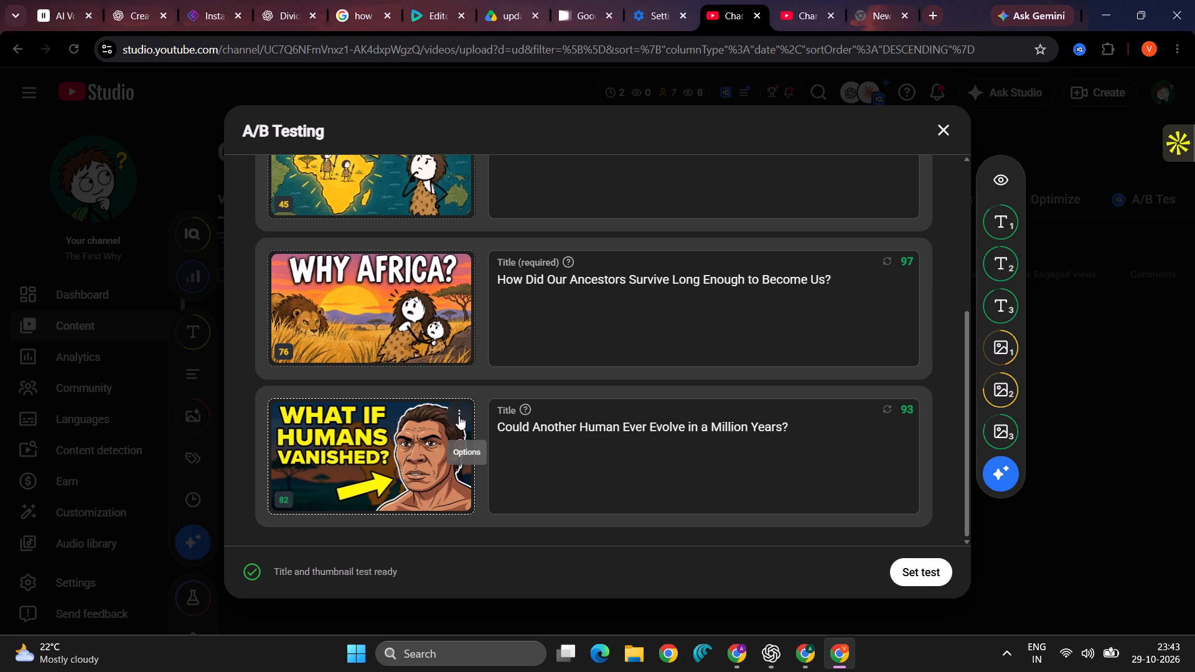
{"action": "left_click", "coordinate": [517, 472]}
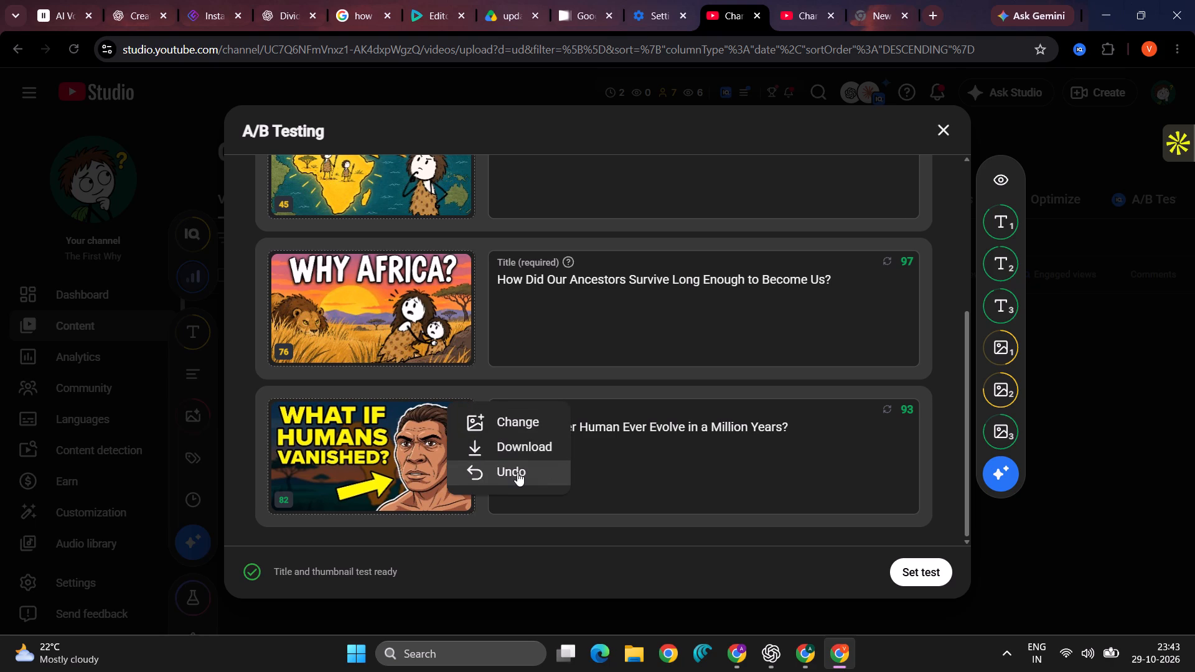
{"action": "left_click", "coordinate": [810, 442]}
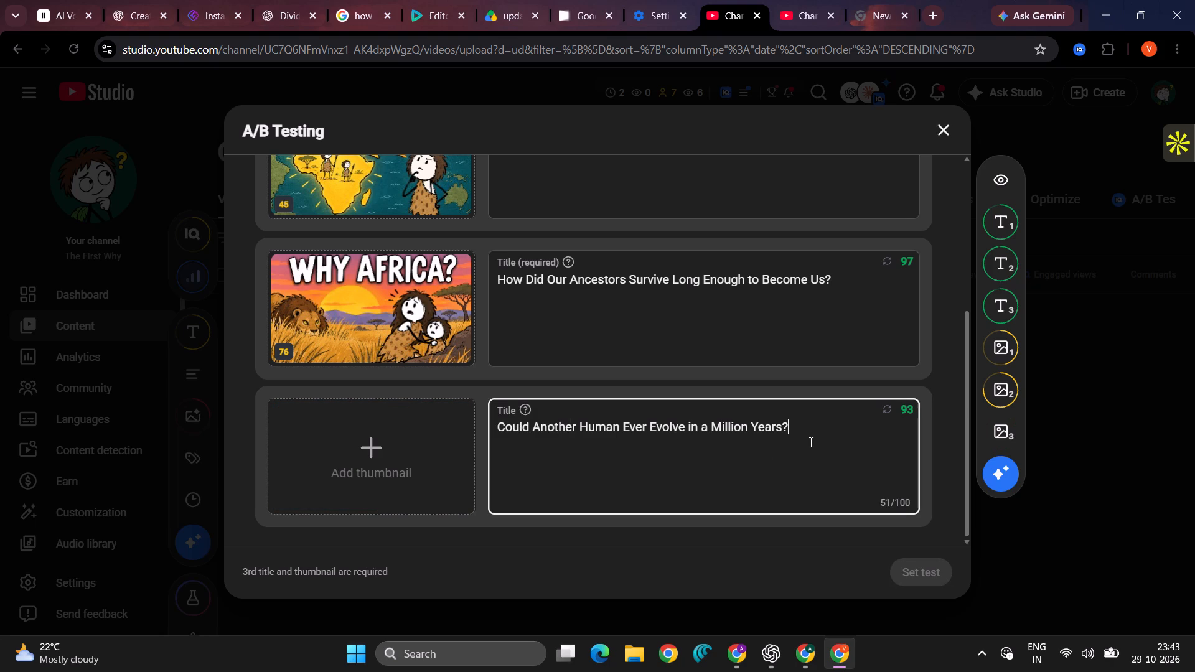
{"action": "key", "text": "ctrl+a"}
{"action": "key", "text": "BackSpace"}
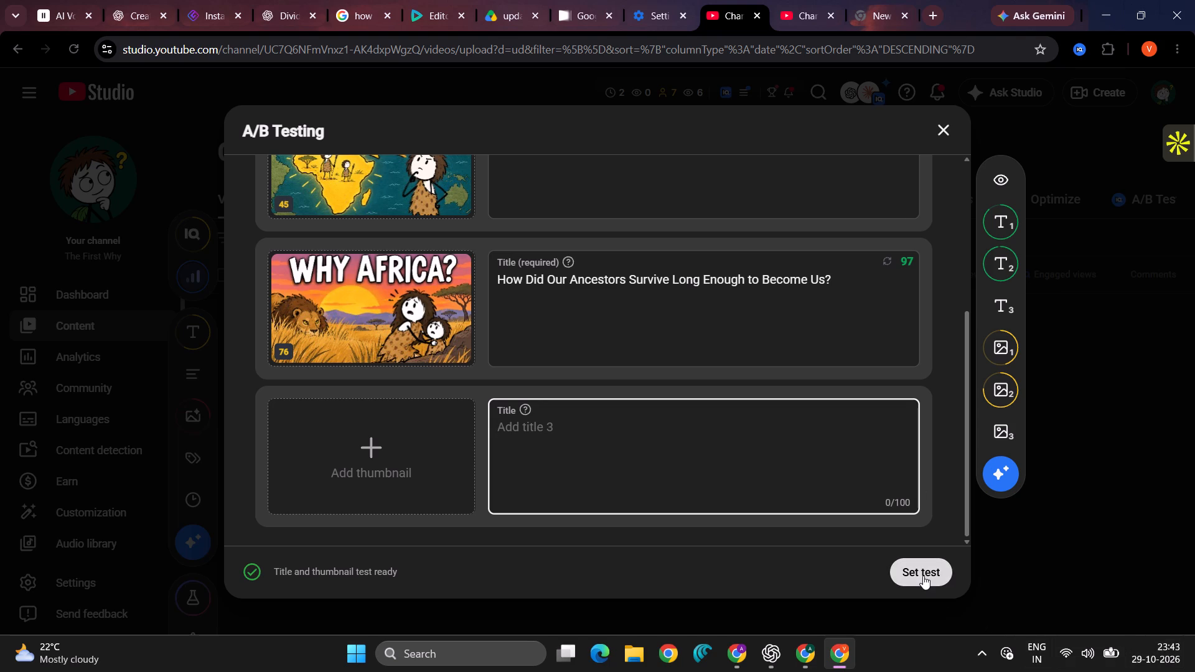
{"action": "left_click", "coordinate": [923, 576]}
Fill the video's description with the suggested text about the evolution of life, human culture and early humans.
{"action": "scroll", "coordinate": [528, 472], "scroll_direction": "down", "scroll_amount": 1}
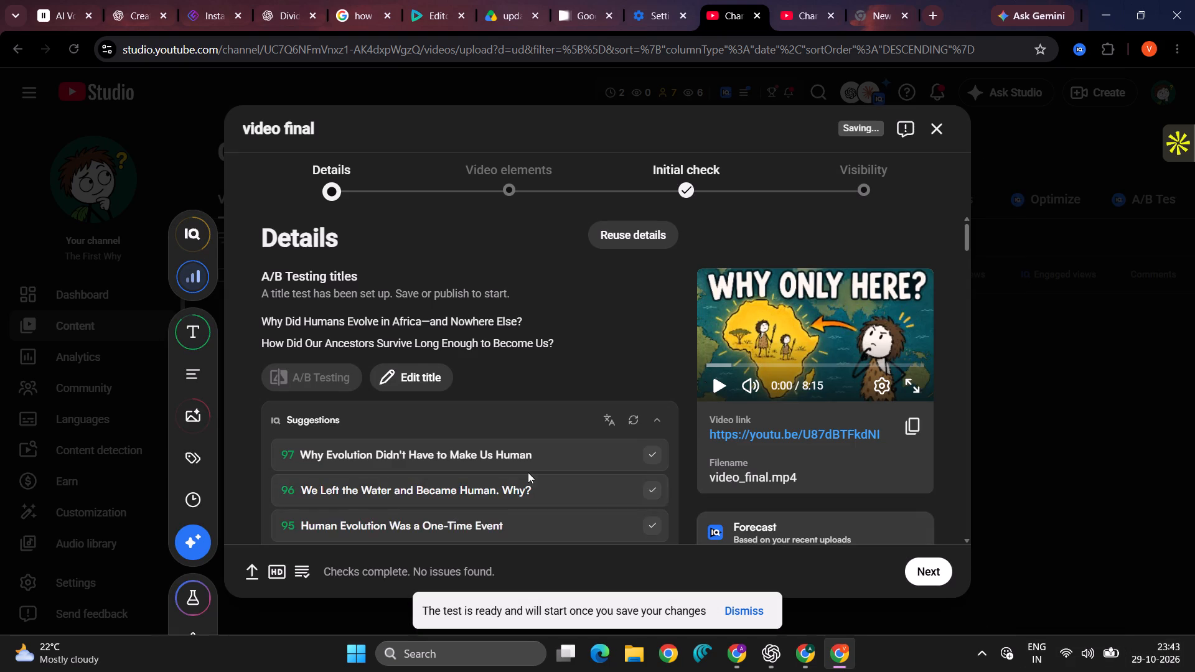
{"action": "scroll", "coordinate": [528, 472], "scroll_direction": "down", "scroll_amount": 2}
{"action": "scroll", "coordinate": [528, 472], "scroll_direction": "up", "scroll_amount": 1}
{"action": "scroll", "coordinate": [528, 472], "scroll_direction": "down", "scroll_amount": 2}
{"action": "scroll", "coordinate": [528, 472], "scroll_direction": "up", "scroll_amount": 1}
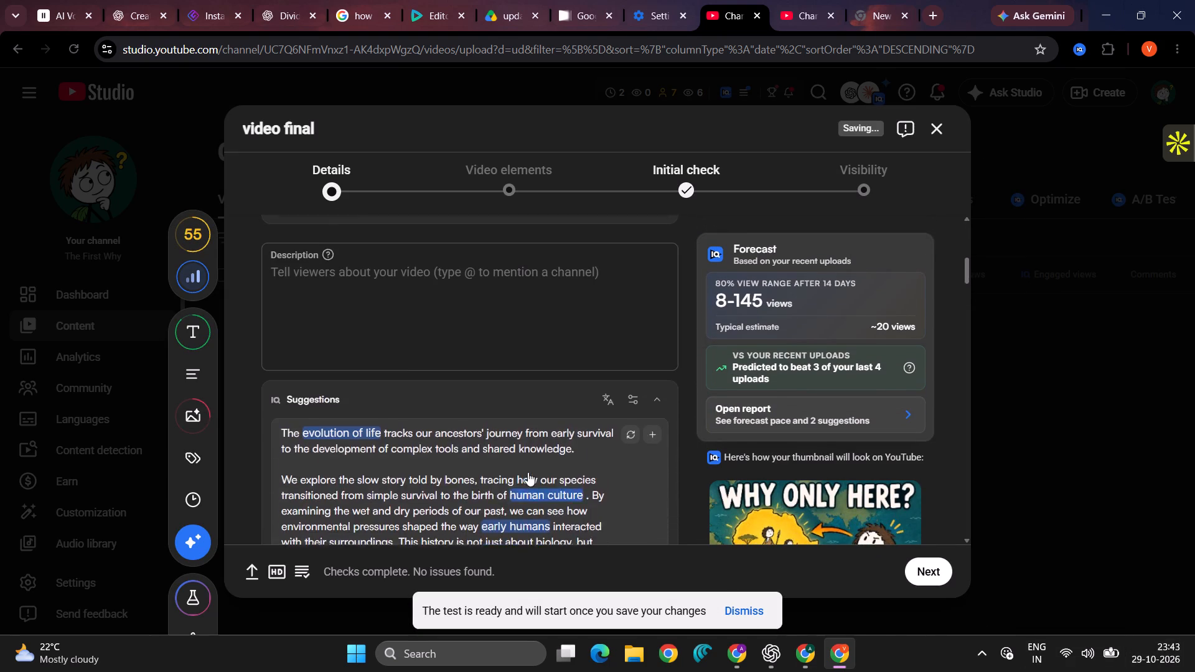
{"action": "scroll", "coordinate": [528, 472], "scroll_direction": "up", "scroll_amount": 1}
{"action": "left_click", "coordinate": [420, 357]}
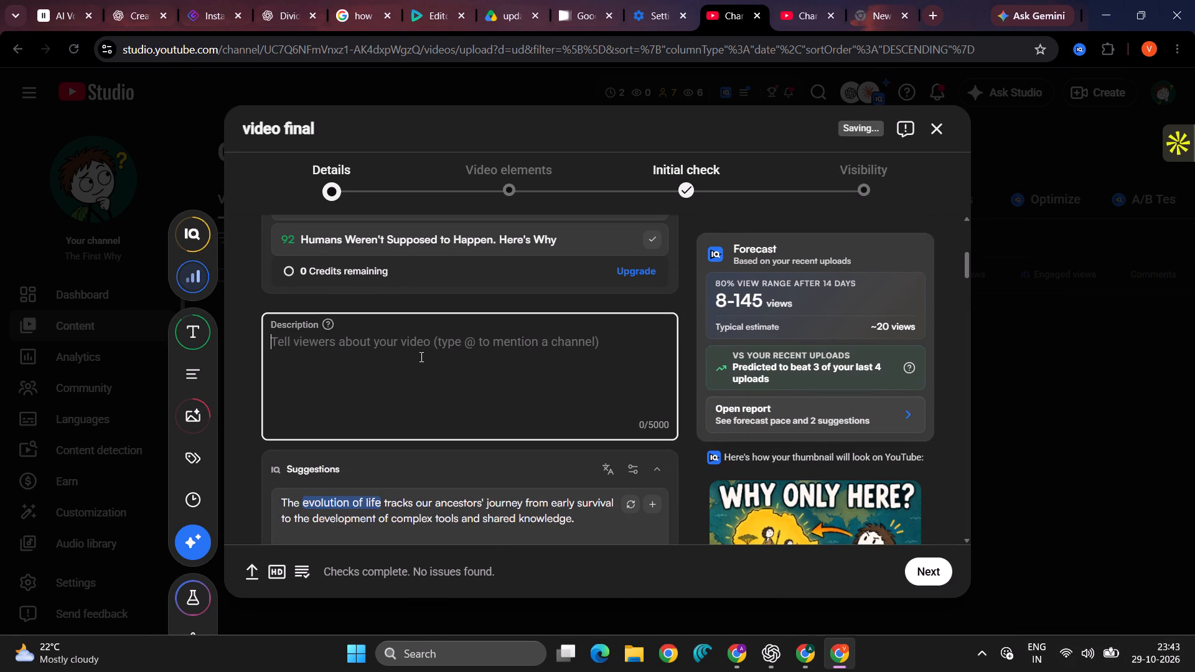
{"action": "scroll", "coordinate": [420, 357], "scroll_direction": "down", "scroll_amount": 2}
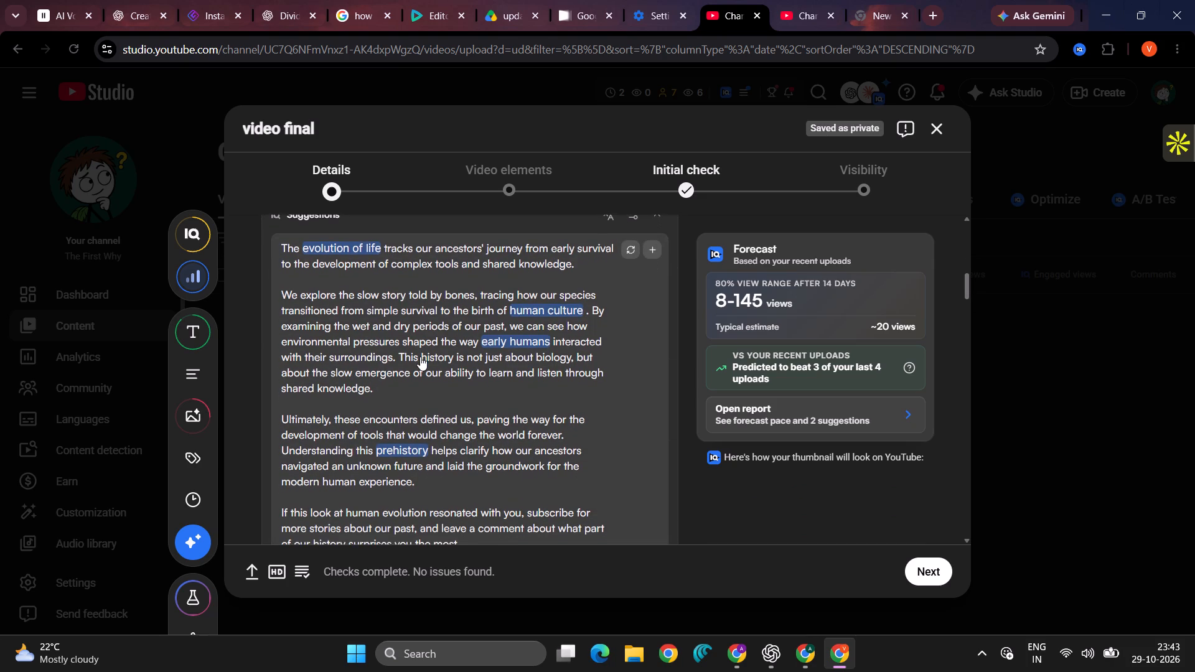
{"action": "scroll", "coordinate": [420, 357], "scroll_direction": "up", "scroll_amount": 1}
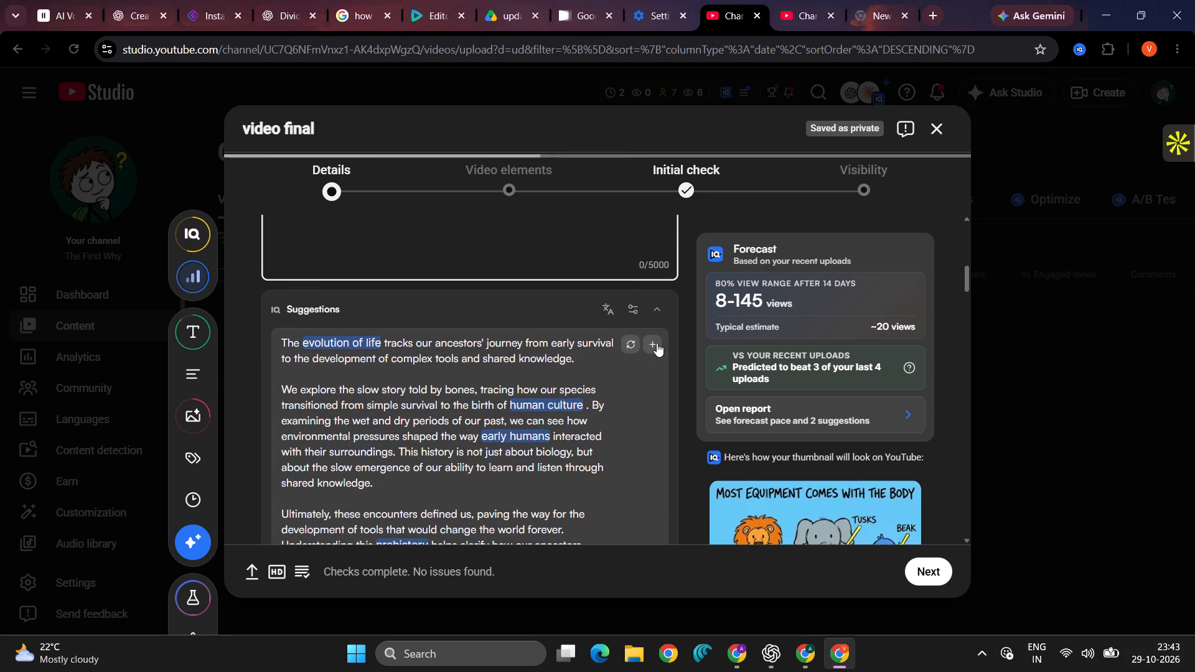
{"action": "left_click", "coordinate": [657, 342]}
{"action": "scroll", "coordinate": [657, 342], "scroll_direction": "up", "scroll_amount": 2}
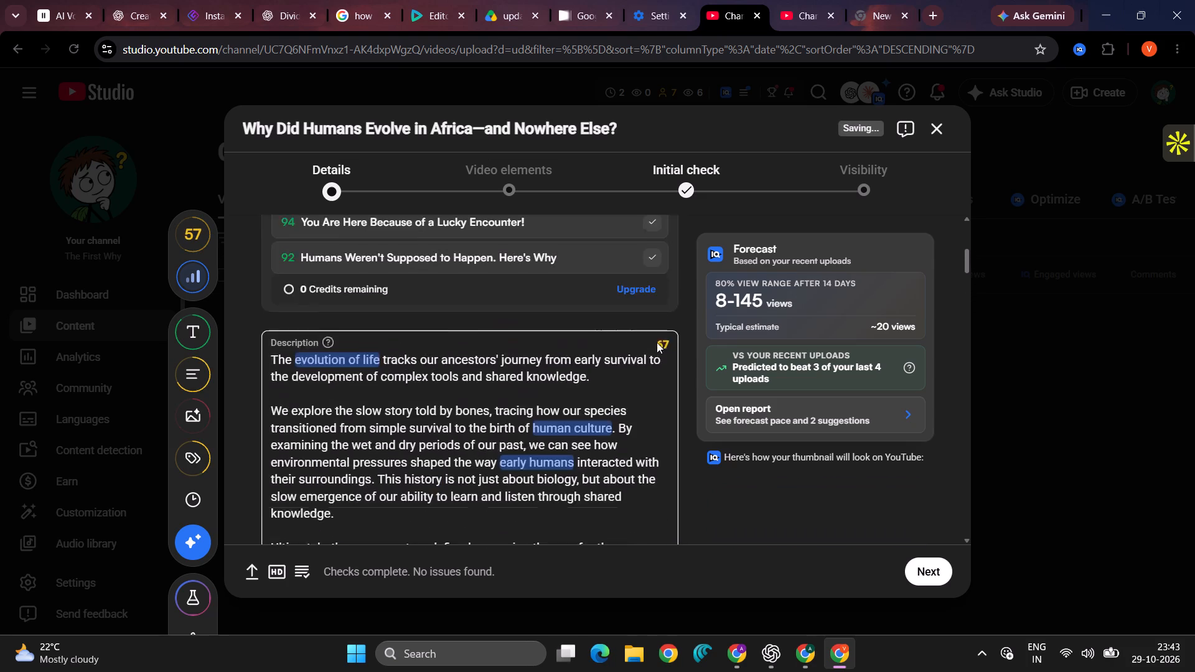
Check which playlists are available for the video without choosing one.
{"action": "scroll", "coordinate": [657, 342], "scroll_direction": "down", "scroll_amount": 2}
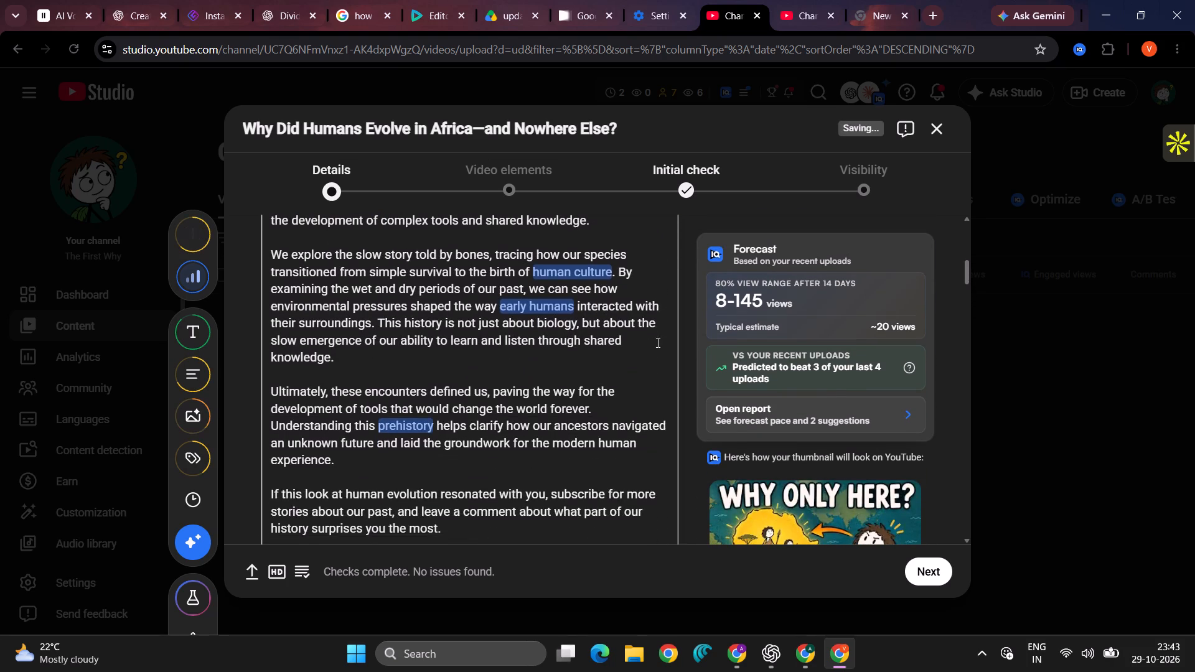
{"action": "scroll", "coordinate": [657, 342], "scroll_direction": "down", "scroll_amount": 2}
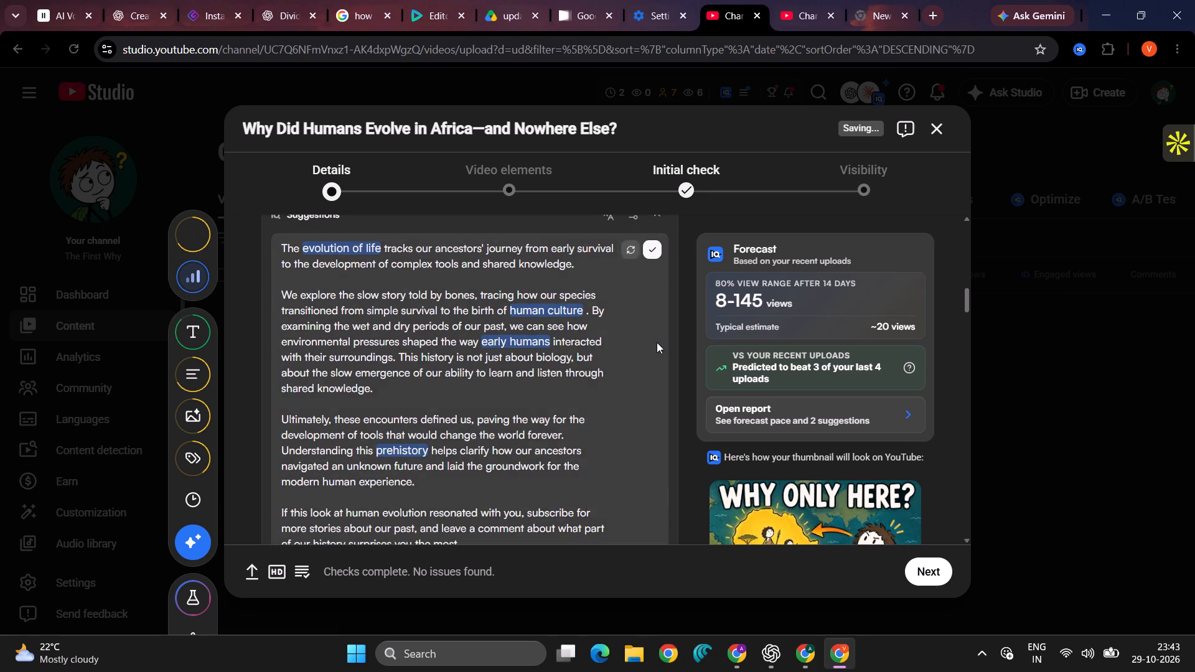
{"action": "scroll", "coordinate": [657, 342], "scroll_direction": "down", "scroll_amount": 3}
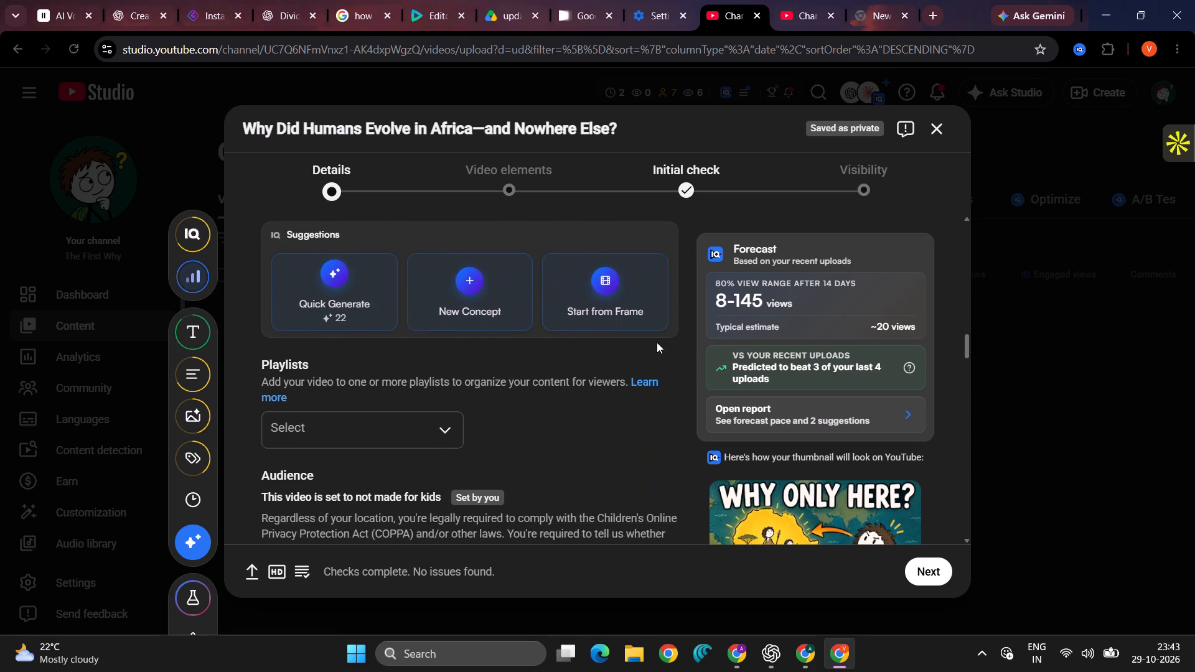
{"action": "scroll", "coordinate": [657, 342], "scroll_direction": "up", "scroll_amount": 1}
{"action": "scroll", "coordinate": [657, 342], "scroll_direction": "down", "scroll_amount": 2}
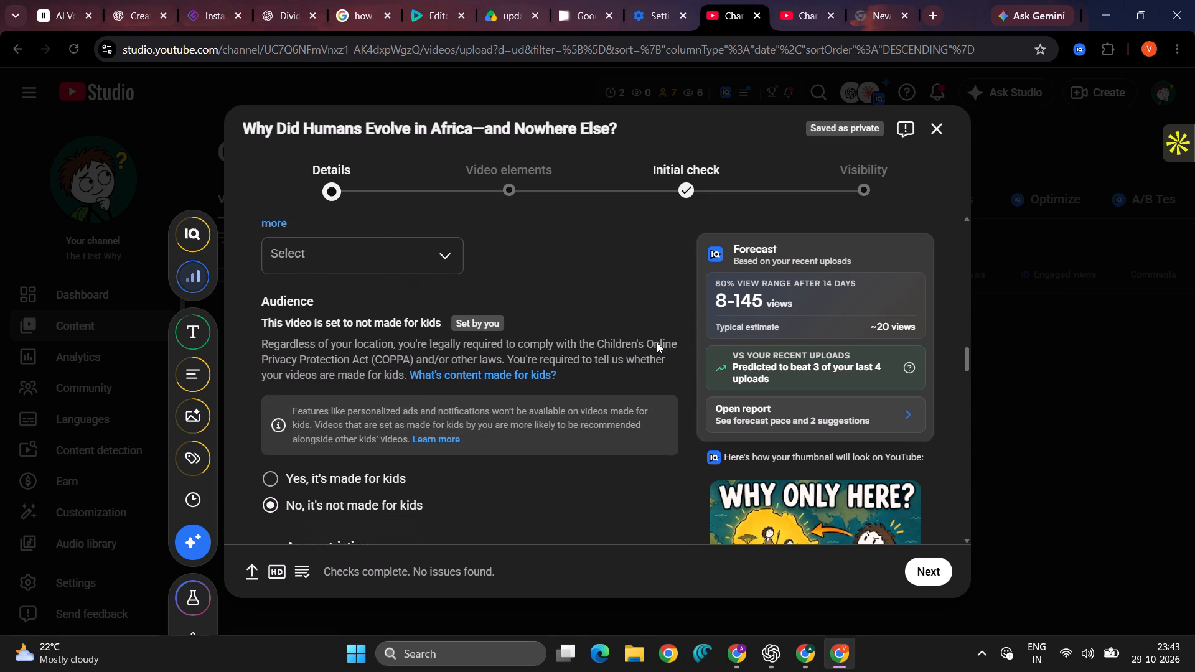
{"action": "scroll", "coordinate": [657, 342], "scroll_direction": "up", "scroll_amount": 1}
{"action": "left_click", "coordinate": [360, 341]}
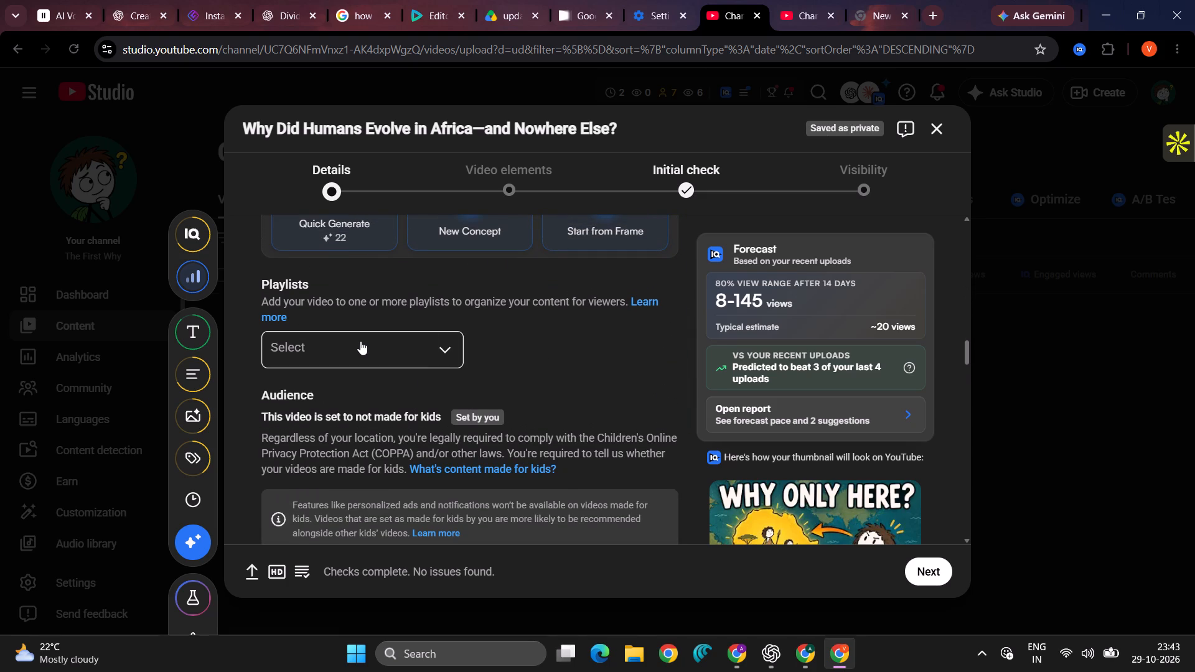
{"action": "left_click", "coordinate": [624, 396]}
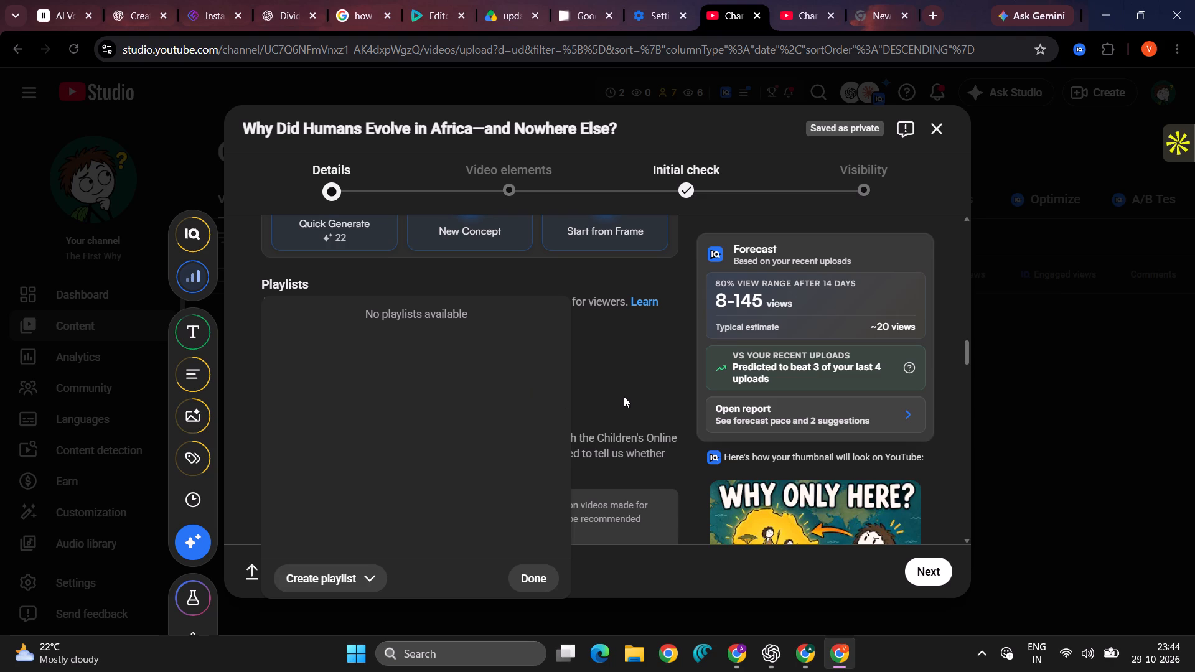
Declare under Paid promotion that the video doesn't include paid promotion.
{"action": "scroll", "coordinate": [624, 396], "scroll_direction": "down", "scroll_amount": 2}
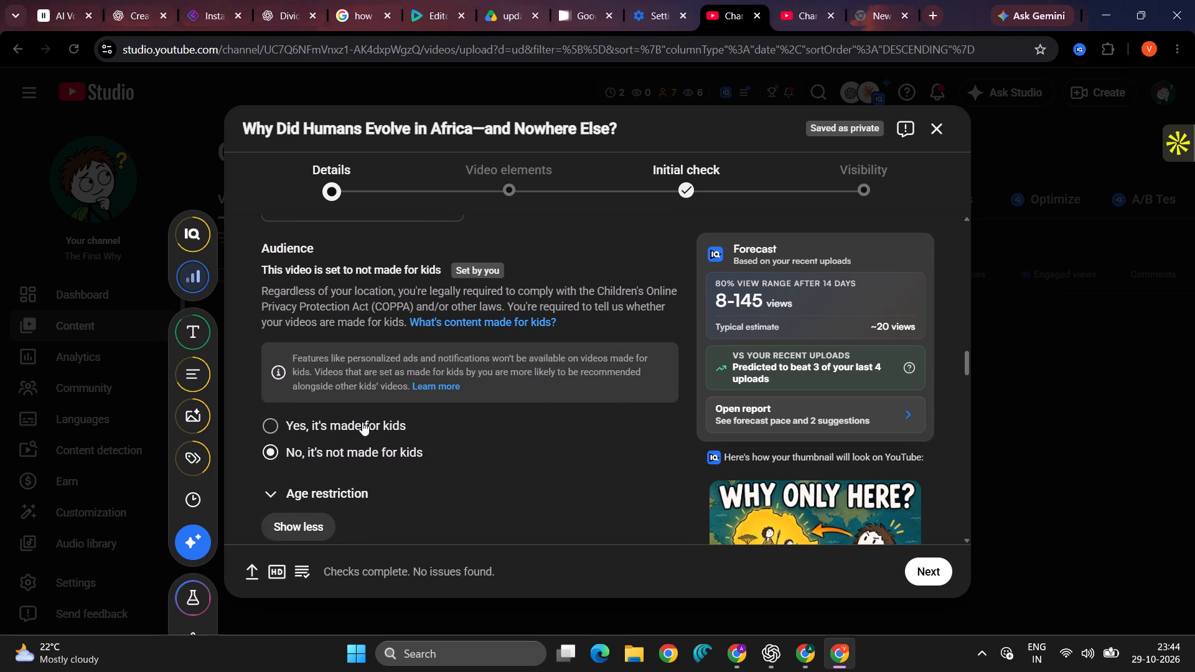
{"action": "scroll", "coordinate": [370, 451], "scroll_direction": "down", "scroll_amount": 2}
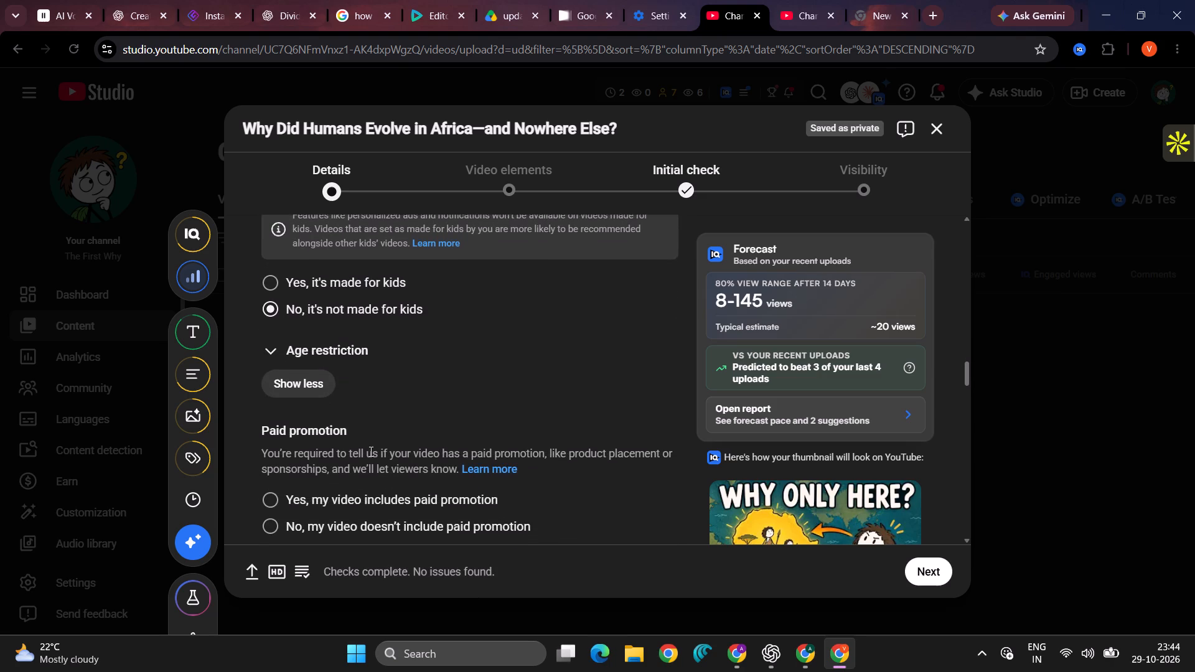
{"action": "scroll", "coordinate": [370, 451], "scroll_direction": "down", "scroll_amount": 1}
{"action": "left_click", "coordinate": [293, 371]}
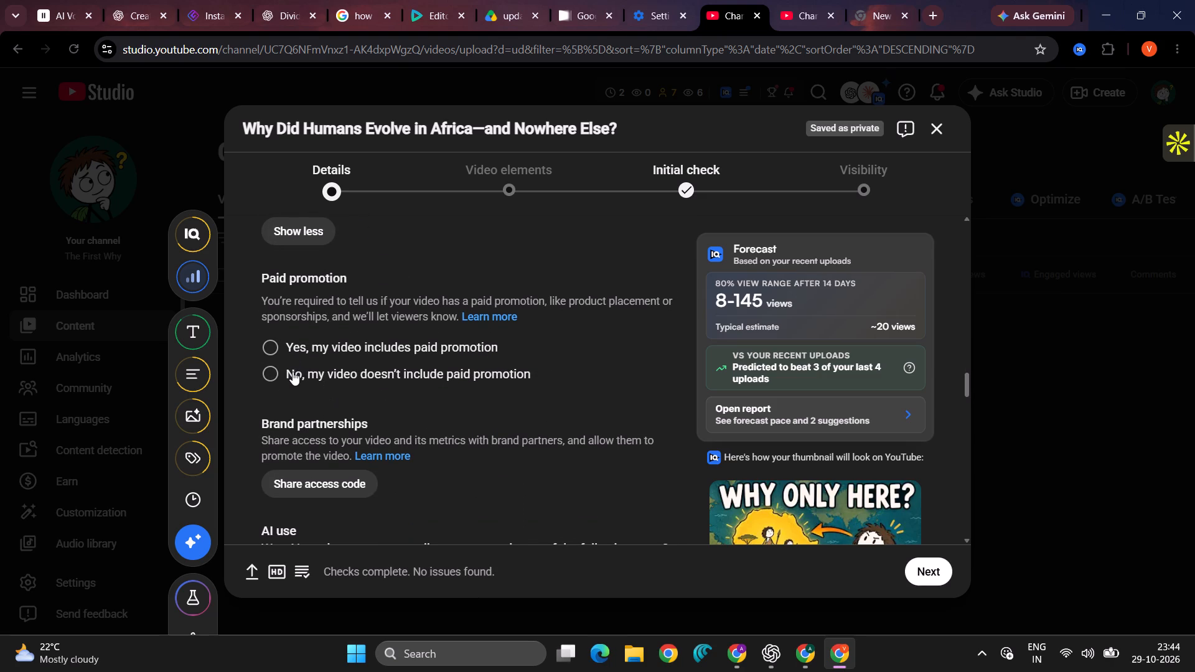
Answer Yes to the AI use question about generated or edited content.
{"action": "scroll", "coordinate": [293, 371], "scroll_direction": "down", "scroll_amount": 3}
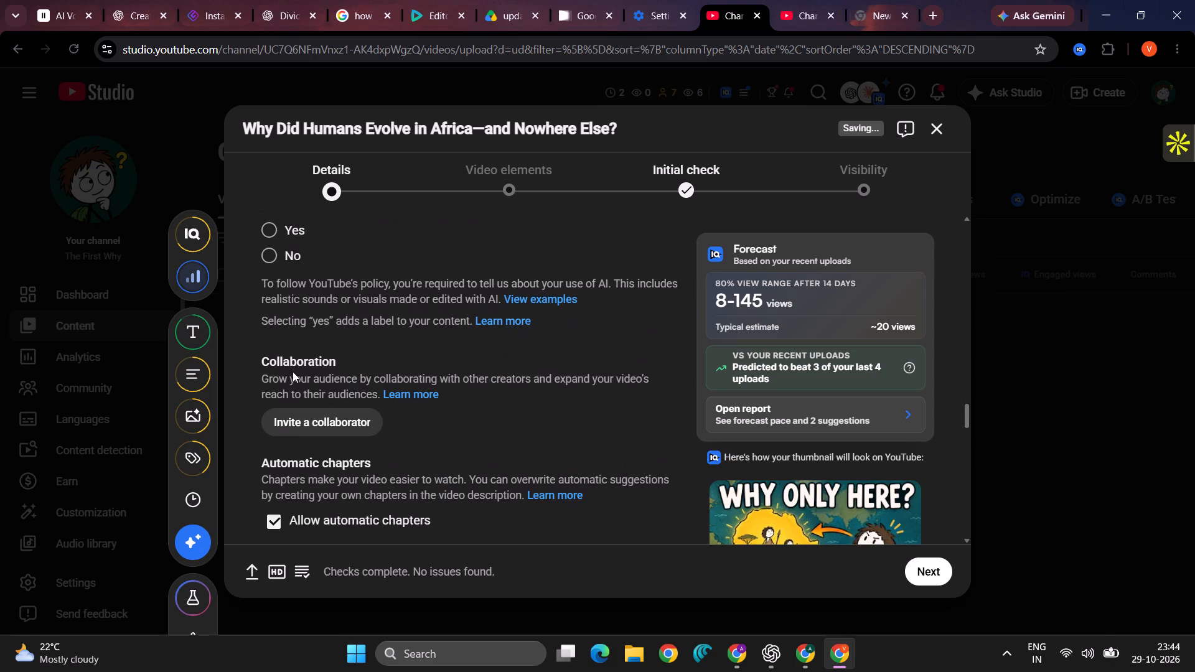
{"action": "scroll", "coordinate": [293, 371], "scroll_direction": "up", "scroll_amount": 2}
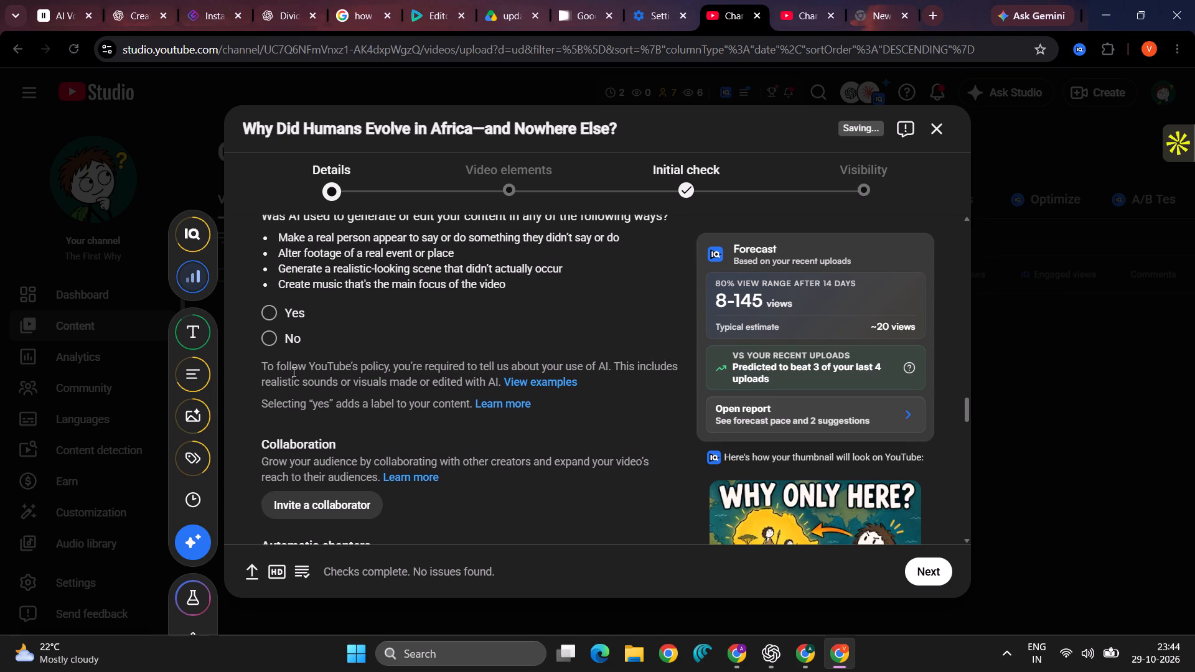
{"action": "scroll", "coordinate": [293, 371], "scroll_direction": "up", "scroll_amount": 1}
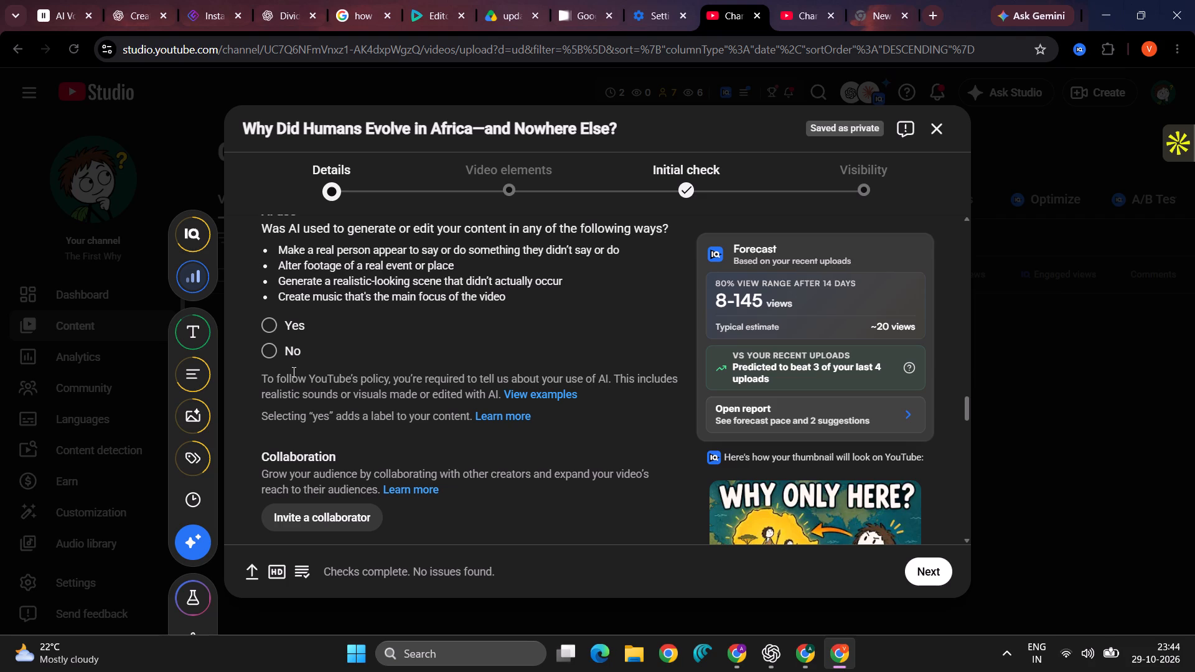
{"action": "scroll", "coordinate": [293, 371], "scroll_direction": "up", "scroll_amount": 2}
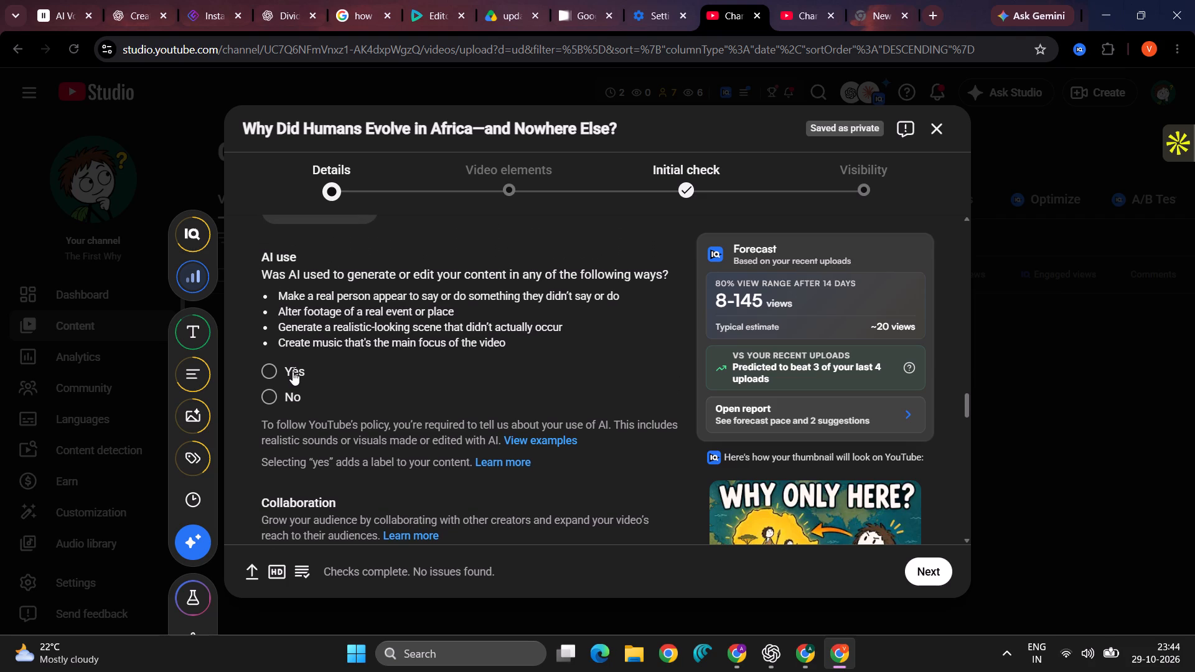
{"action": "left_click", "coordinate": [272, 372]}
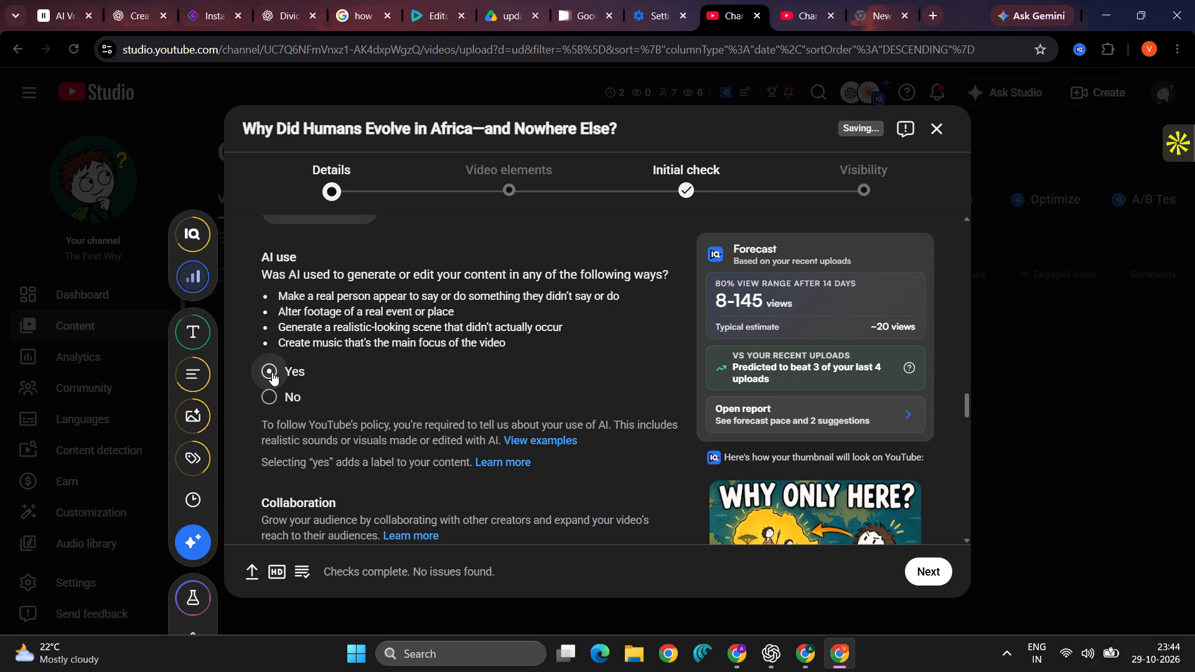
Add the suggested tags "first humans", "why did ancient humans evolve in africa" and "paleontology", and remove the "human culture" tag.
{"action": "scroll", "coordinate": [272, 372], "scroll_direction": "down", "scroll_amount": 3}
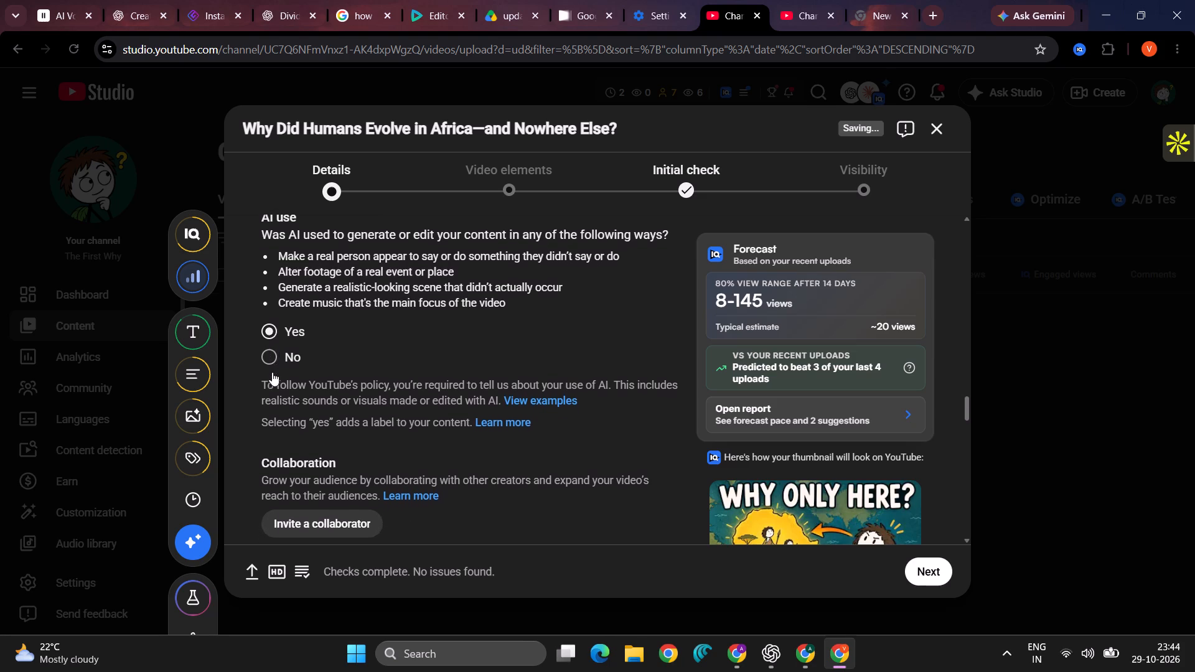
{"action": "scroll", "coordinate": [272, 372], "scroll_direction": "down", "scroll_amount": 7}
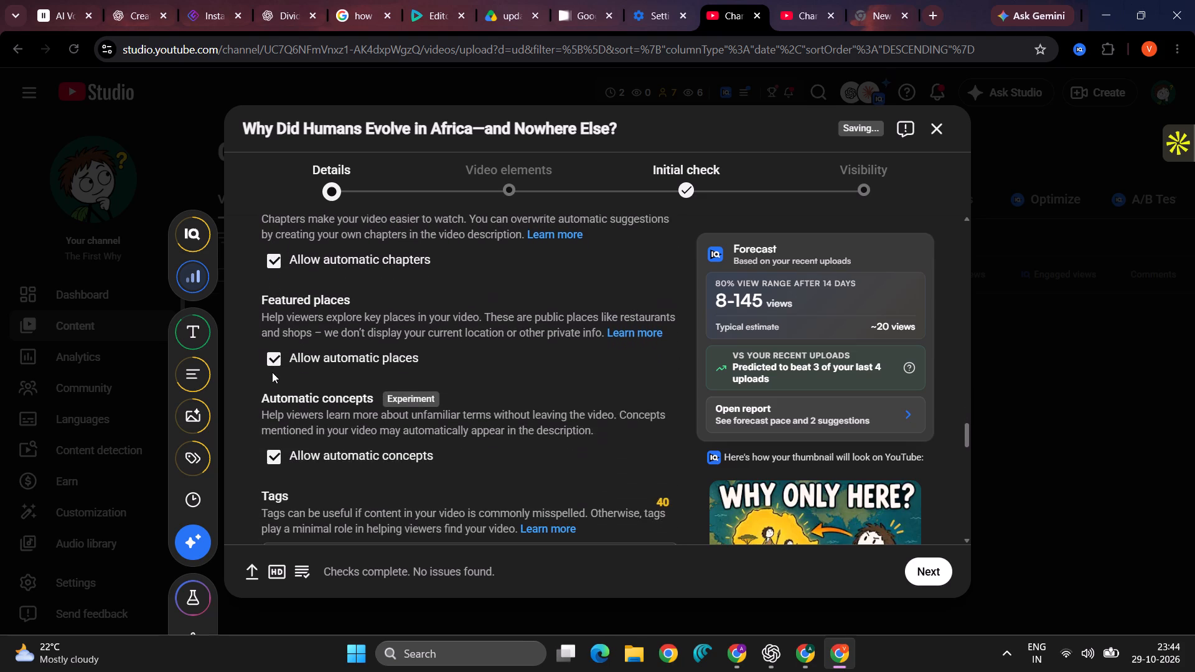
{"action": "scroll", "coordinate": [272, 372], "scroll_direction": "down", "scroll_amount": 3}
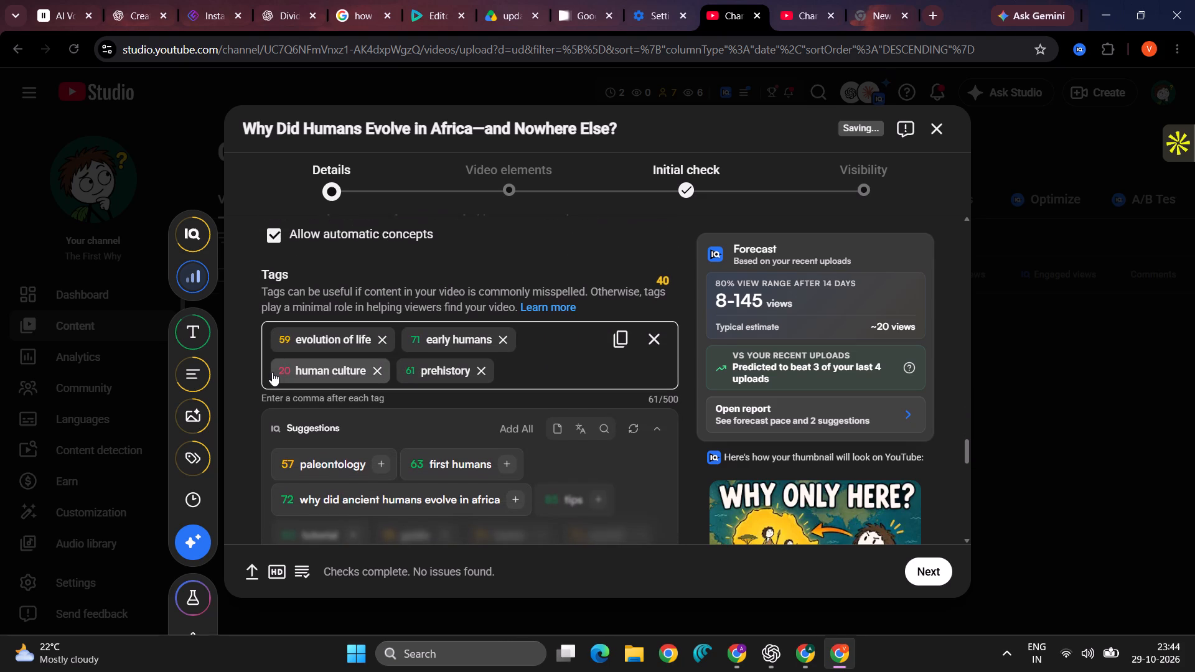
{"action": "left_click", "coordinate": [512, 460]}
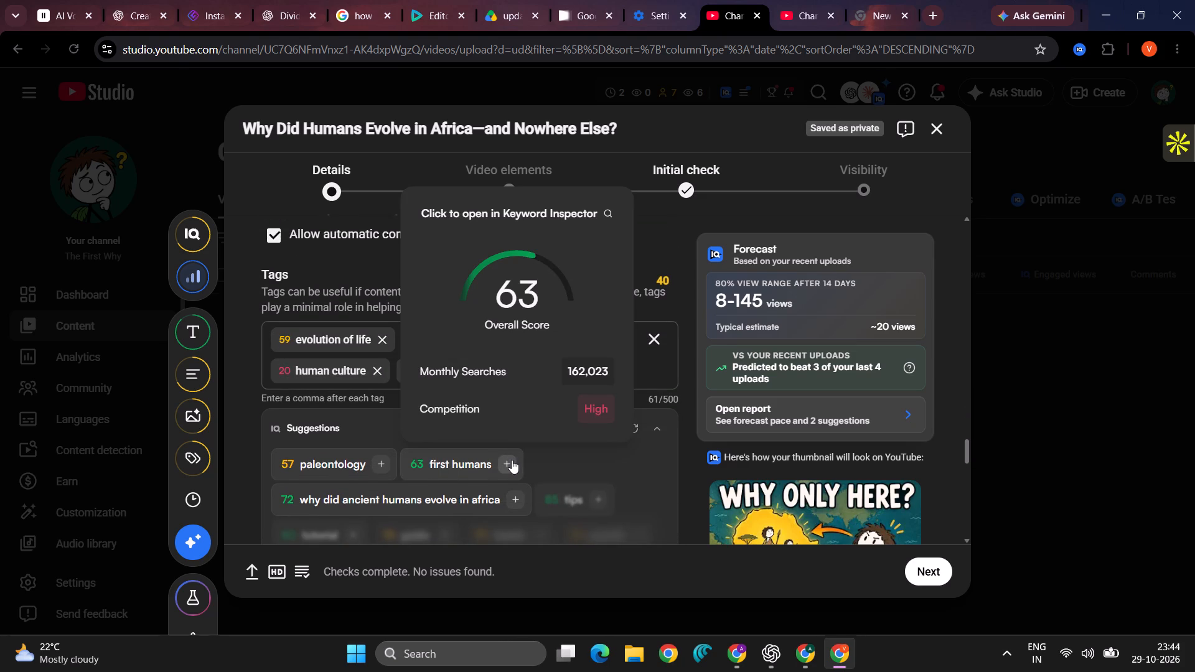
{"action": "scroll", "coordinate": [512, 460], "scroll_direction": "down", "scroll_amount": 2}
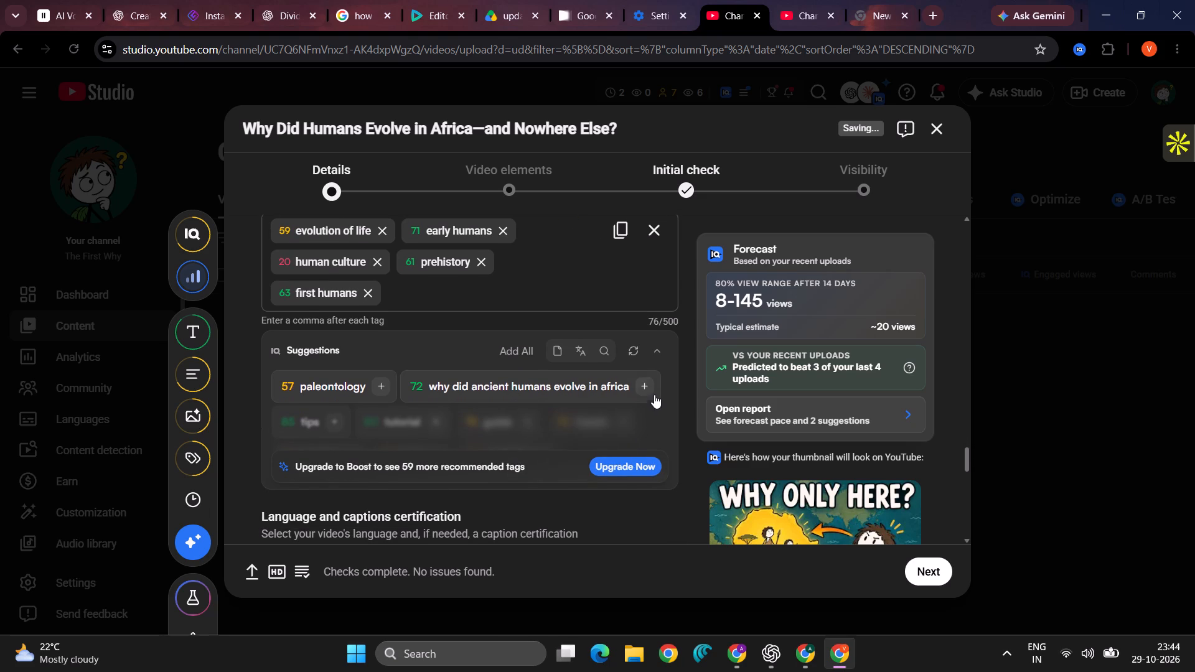
{"action": "left_click", "coordinate": [642, 379]}
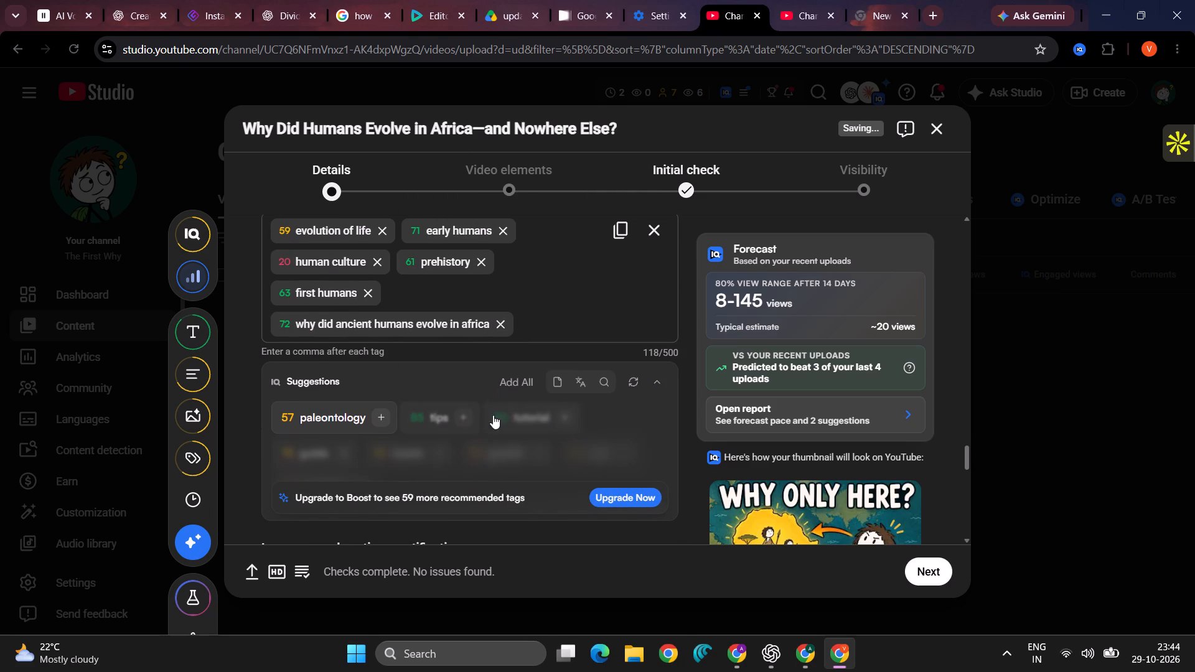
{"action": "left_click", "coordinate": [378, 254]}
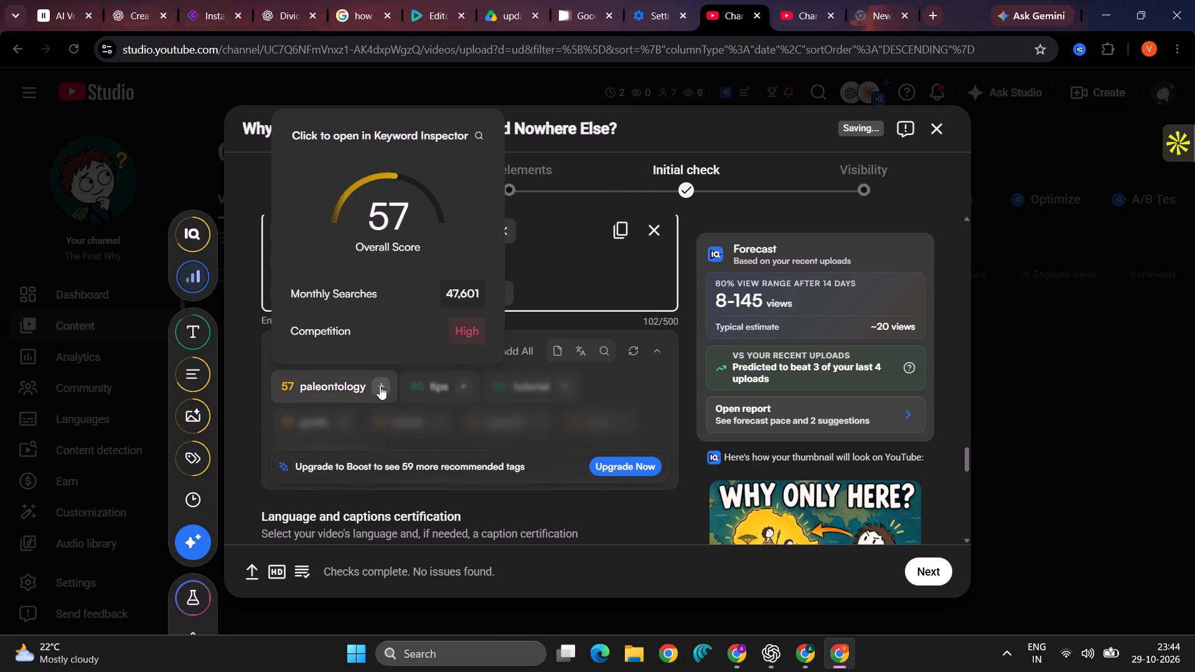
{"action": "left_click", "coordinate": [380, 386]}
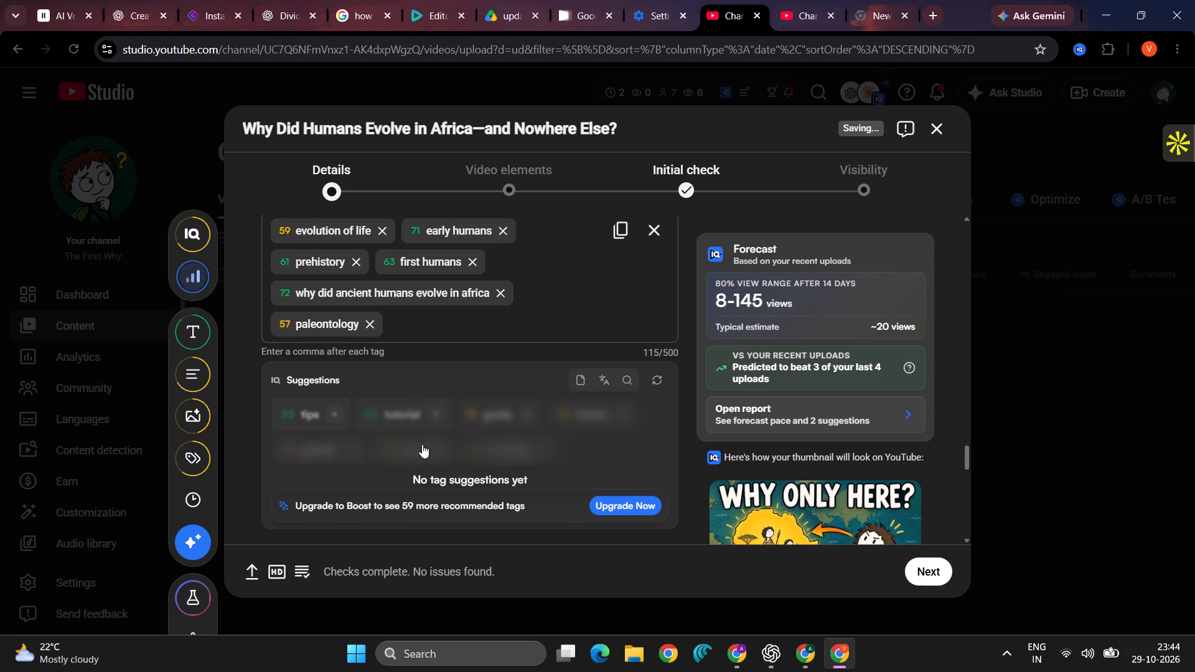
{"action": "left_click", "coordinate": [395, 329]}
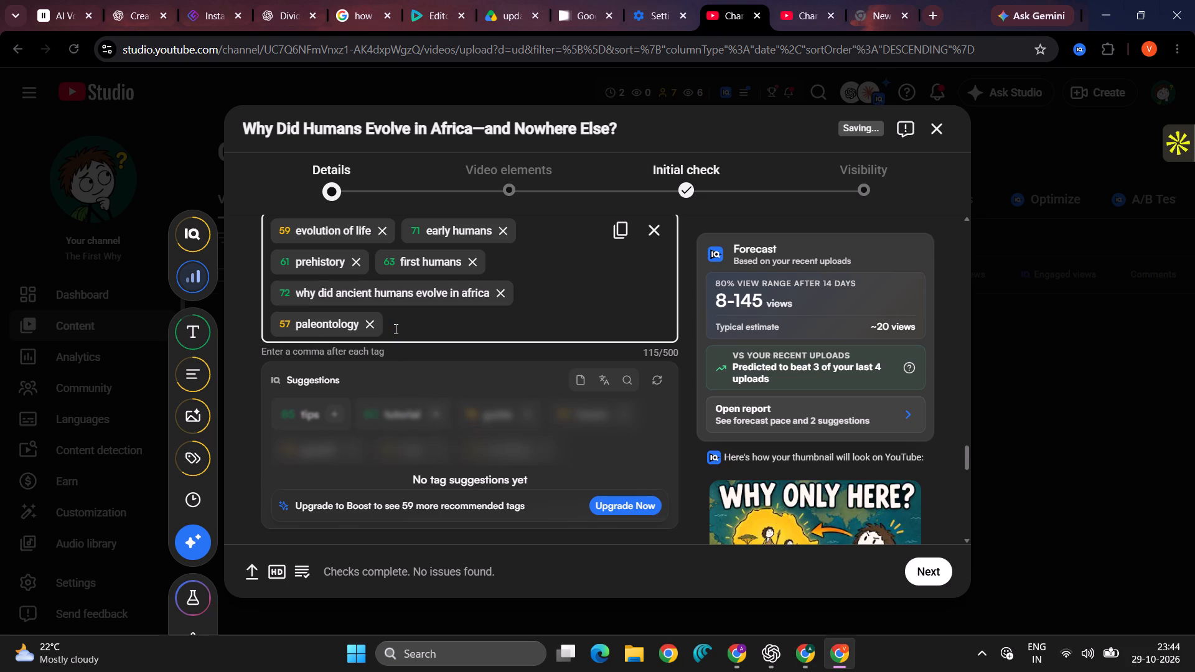
Add the tag "tips" to the video's tags.
{"action": "type", "text": "tips"}
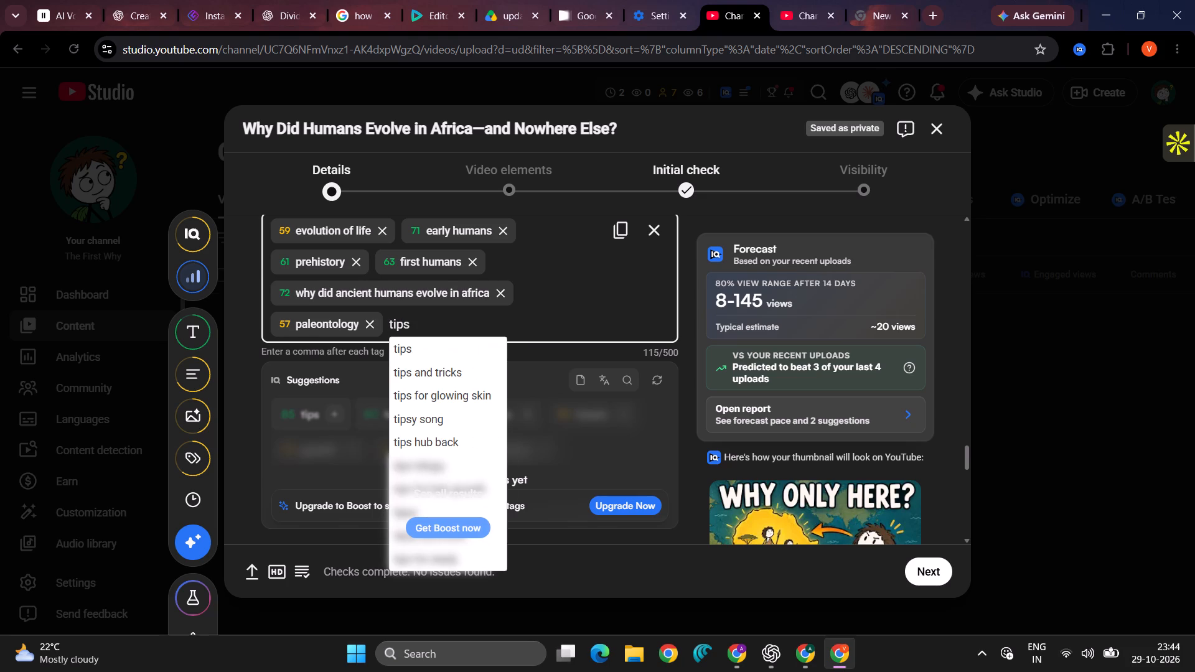
{"action": "left_click", "coordinate": [421, 349]}
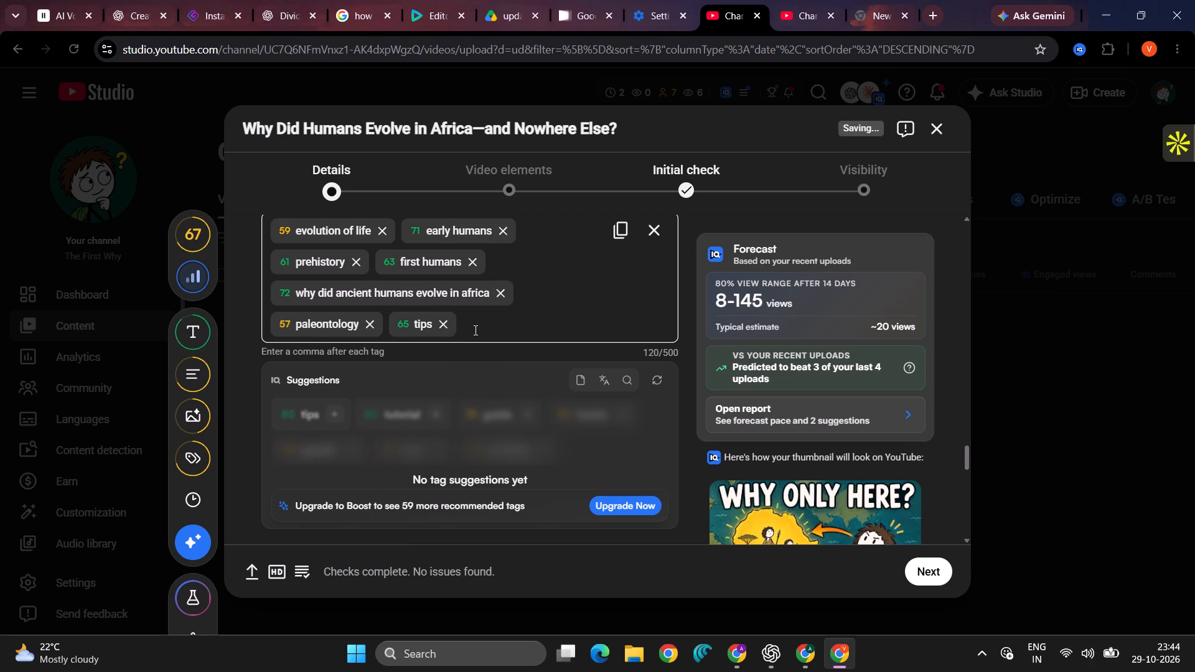
{"action": "left_click", "coordinate": [494, 327]}
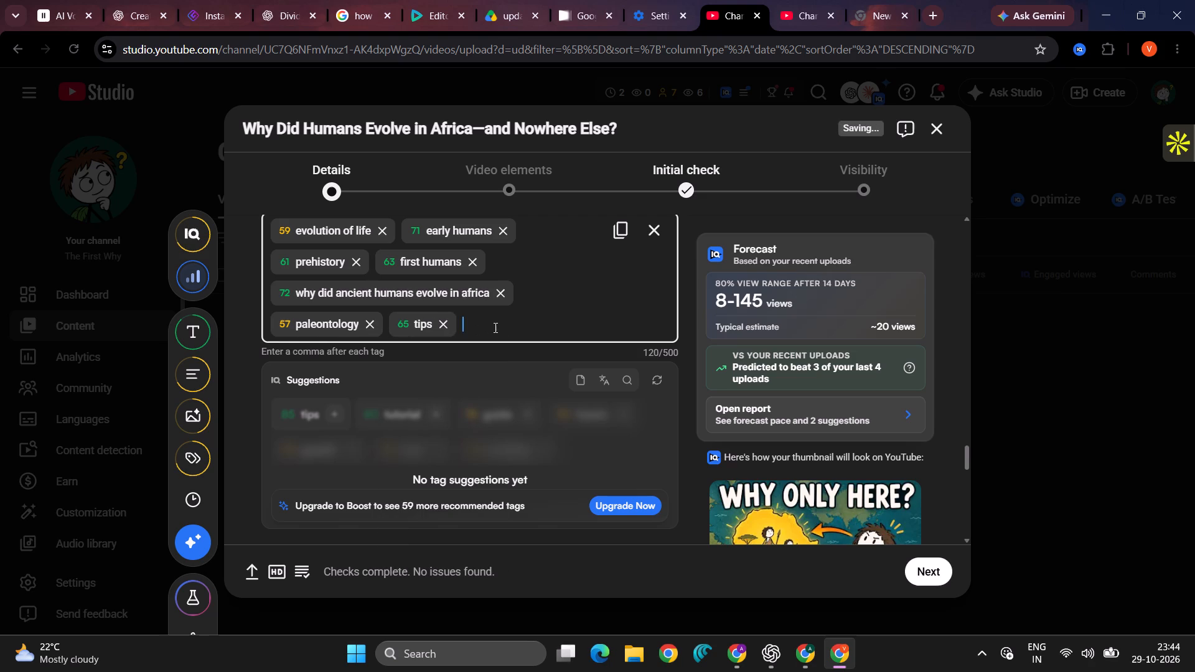
{"action": "key", "text": "space"}
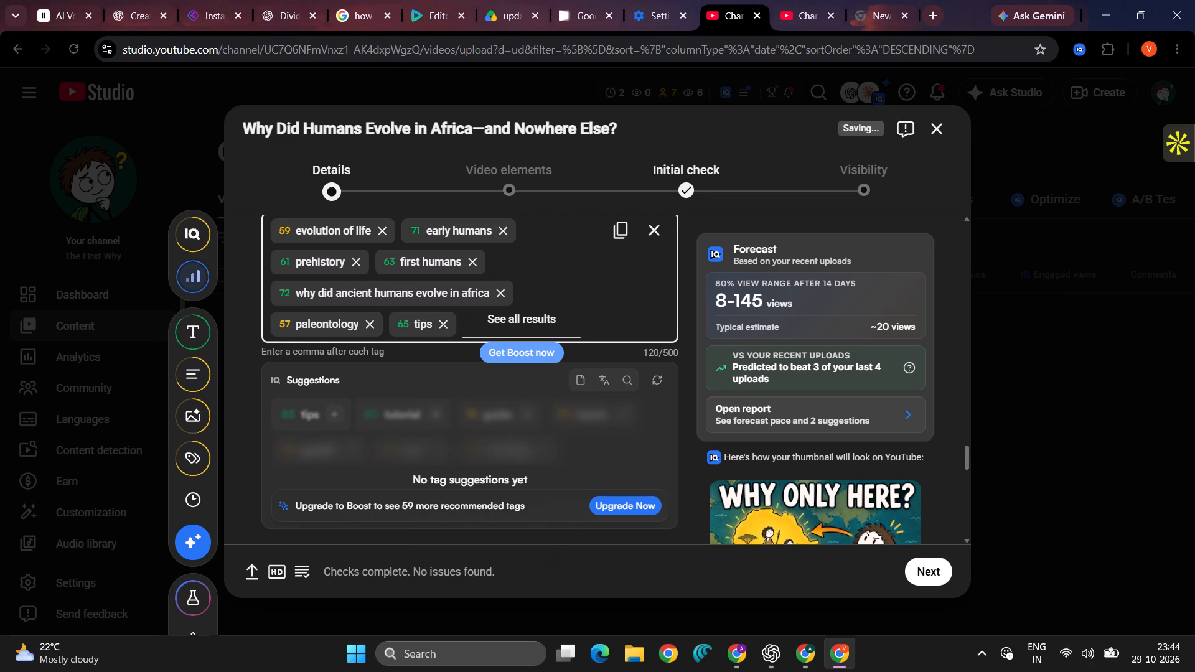
{"action": "key", "text": "BackSpace"}
Check the available video language and caption certification options without choosing any.
{"action": "scroll", "coordinate": [588, 482], "scroll_direction": "down", "scroll_amount": 1}
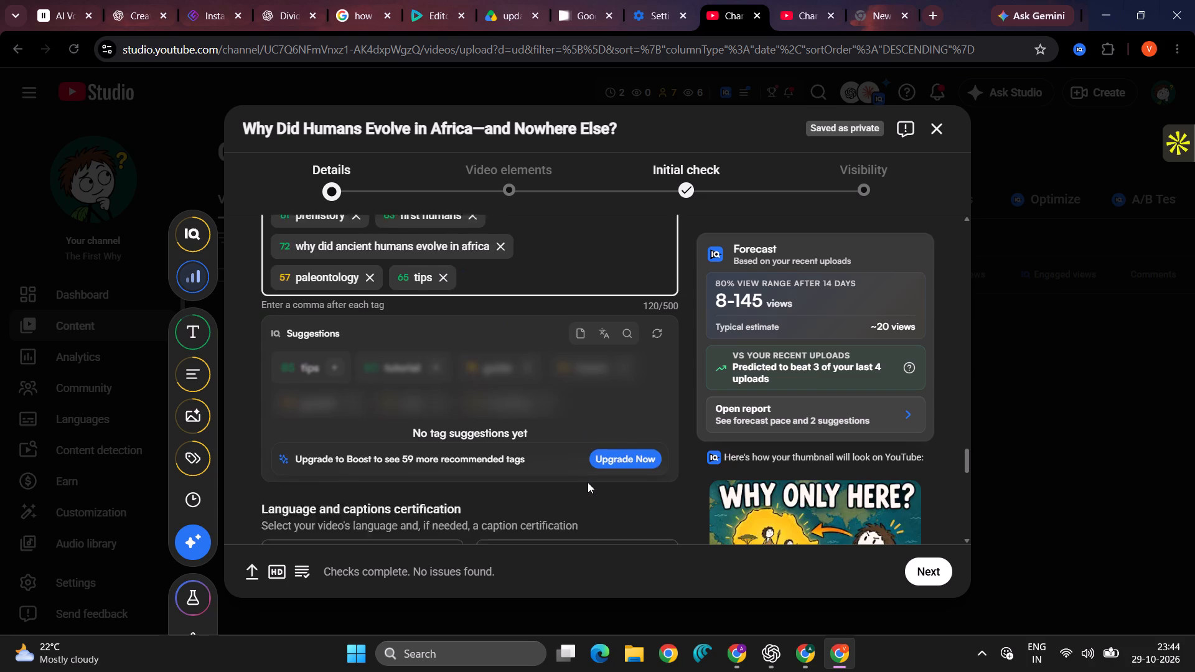
{"action": "scroll", "coordinate": [588, 482], "scroll_direction": "down", "scroll_amount": 1}
{"action": "left_click", "coordinate": [454, 419]}
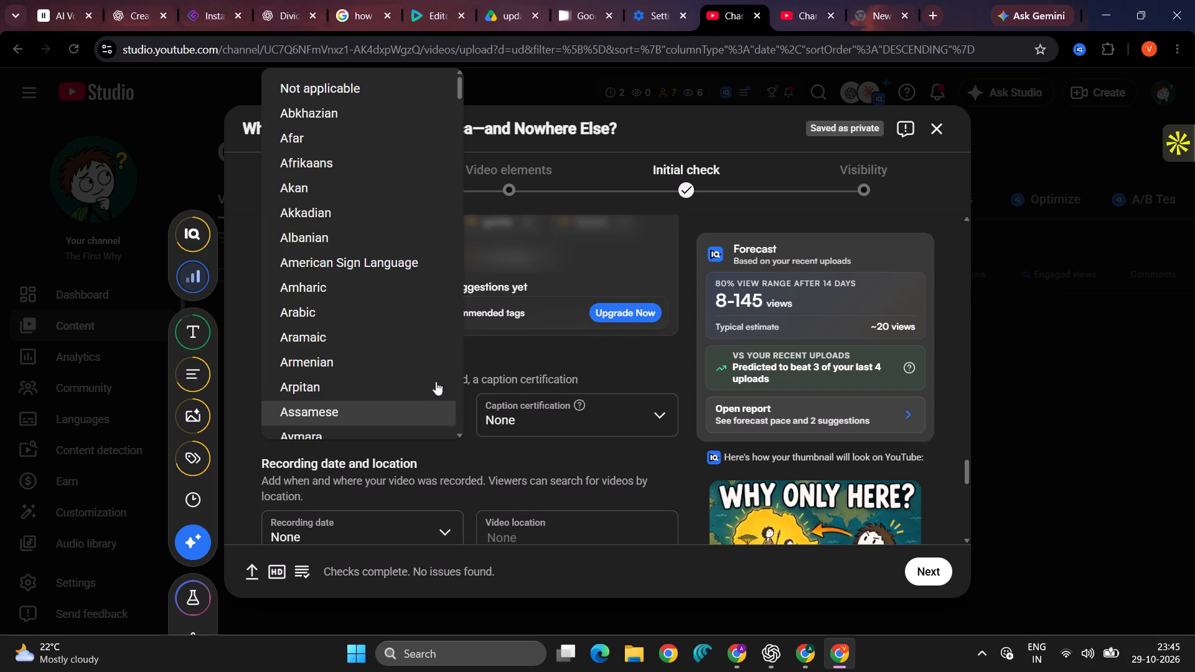
{"action": "scroll", "coordinate": [411, 357], "scroll_direction": "down", "scroll_amount": 7}
{"action": "left_click", "coordinate": [635, 378]}
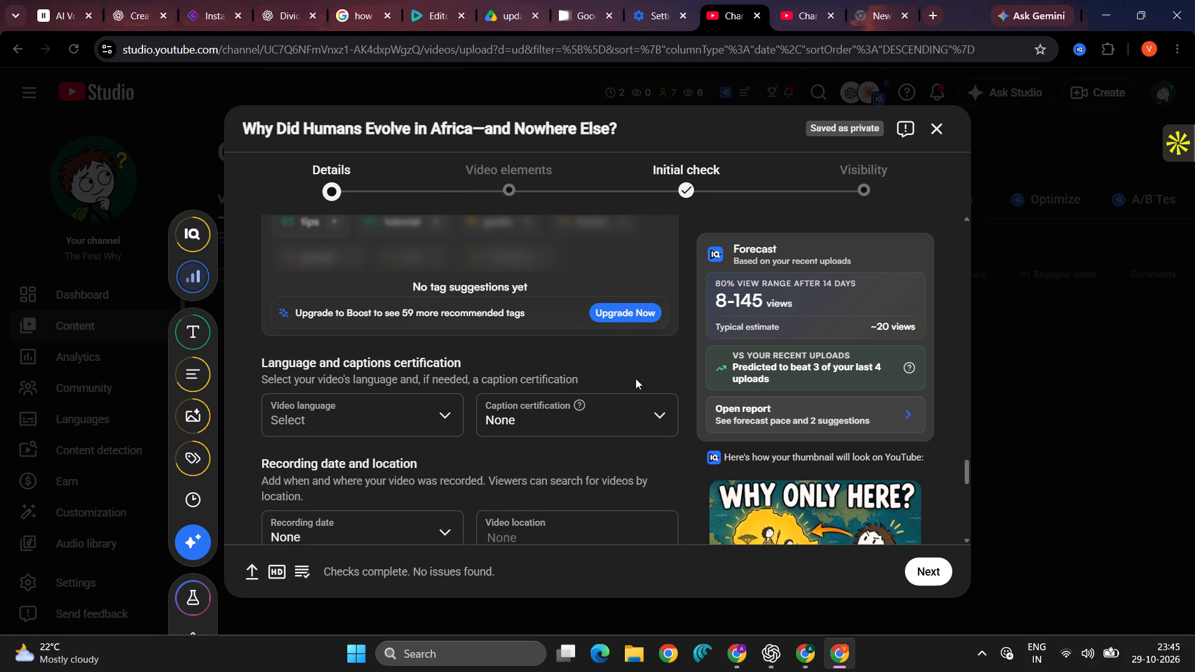
{"action": "scroll", "coordinate": [635, 378], "scroll_direction": "down", "scroll_amount": 1}
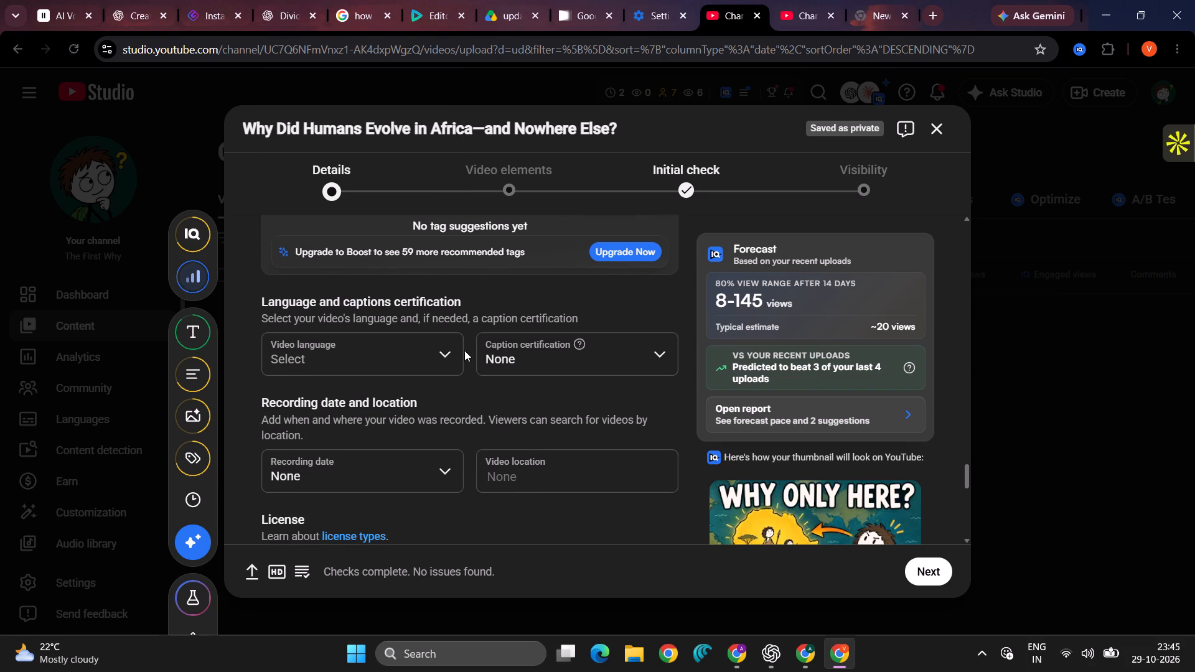
{"action": "left_click", "coordinate": [456, 352]}
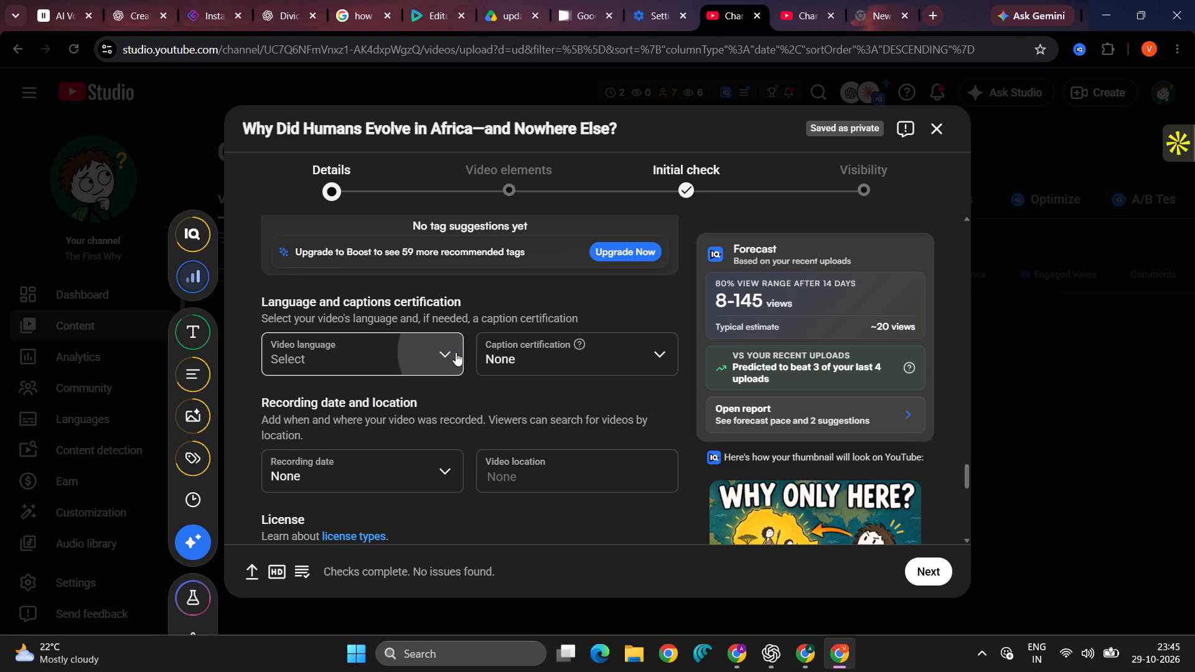
{"action": "left_click", "coordinate": [636, 351]}
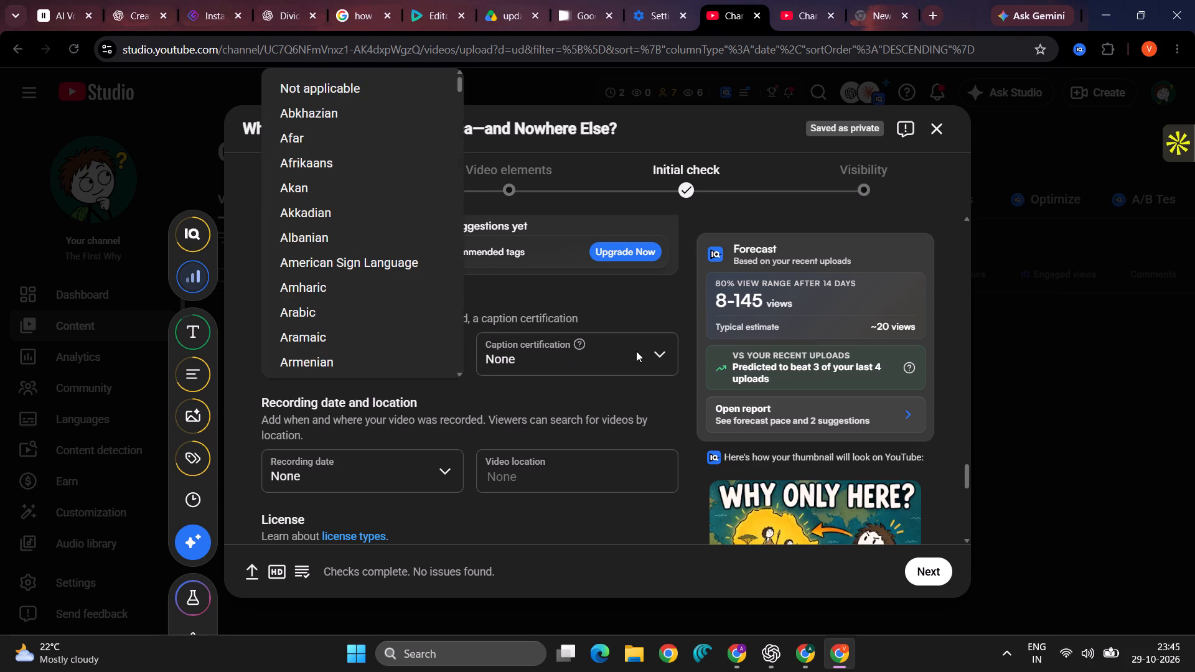
{"action": "left_click", "coordinate": [645, 351]}
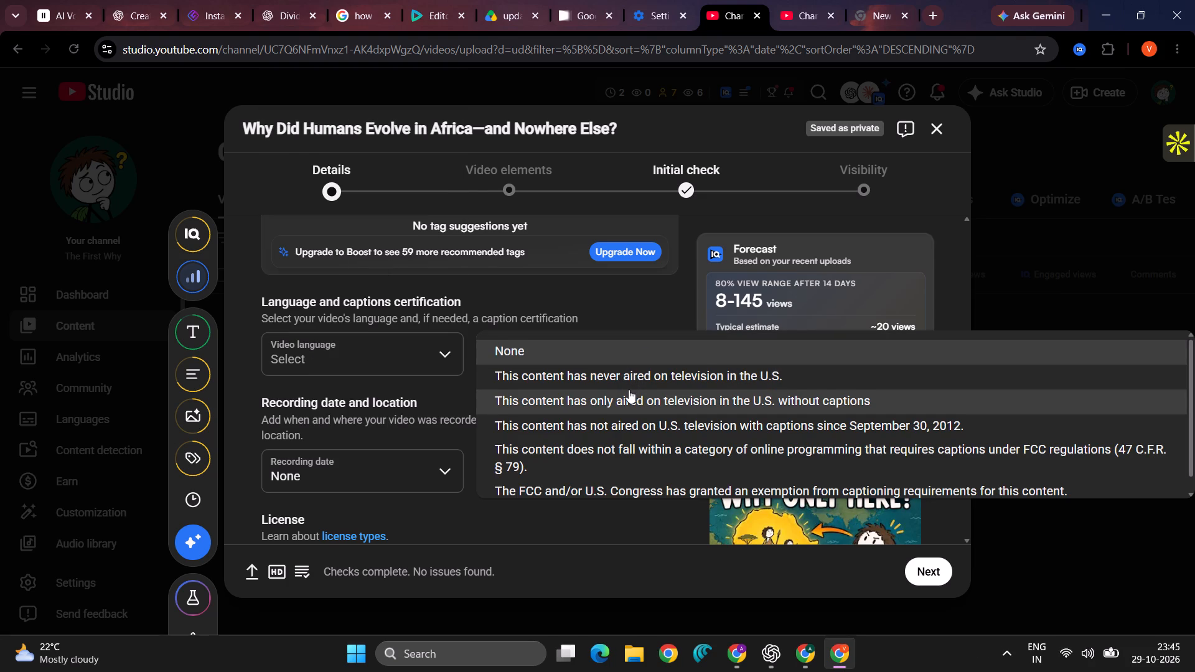
{"action": "scroll", "coordinate": [629, 390], "scroll_direction": "down", "scroll_amount": 2}
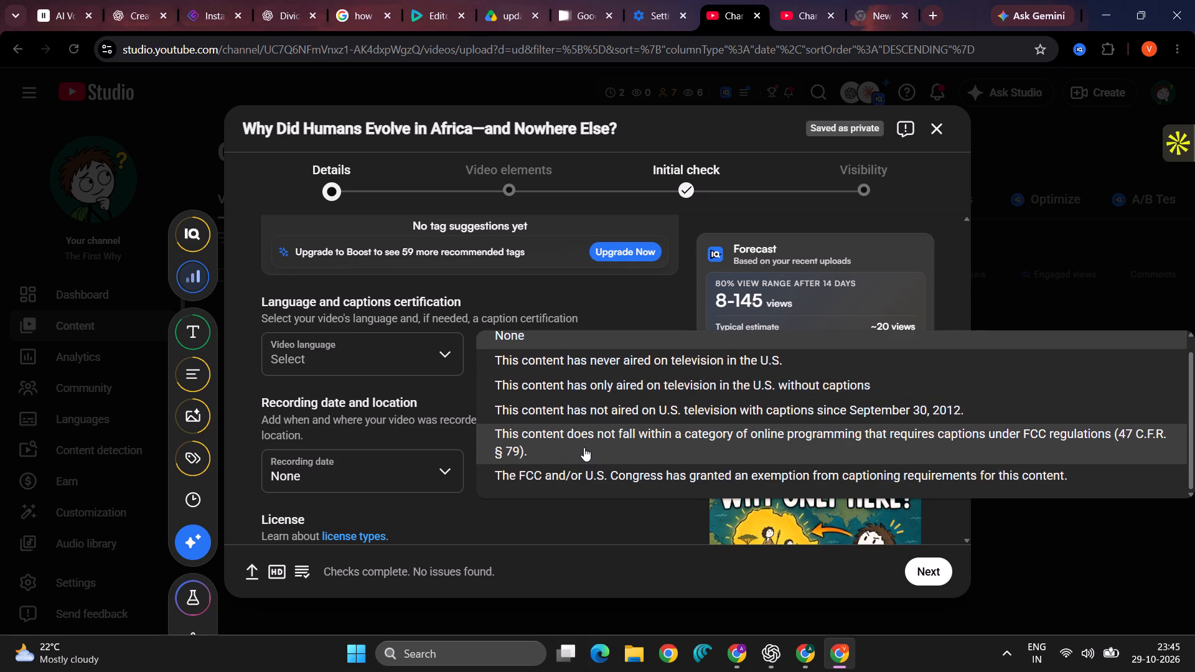
{"action": "left_click", "coordinate": [589, 322]}
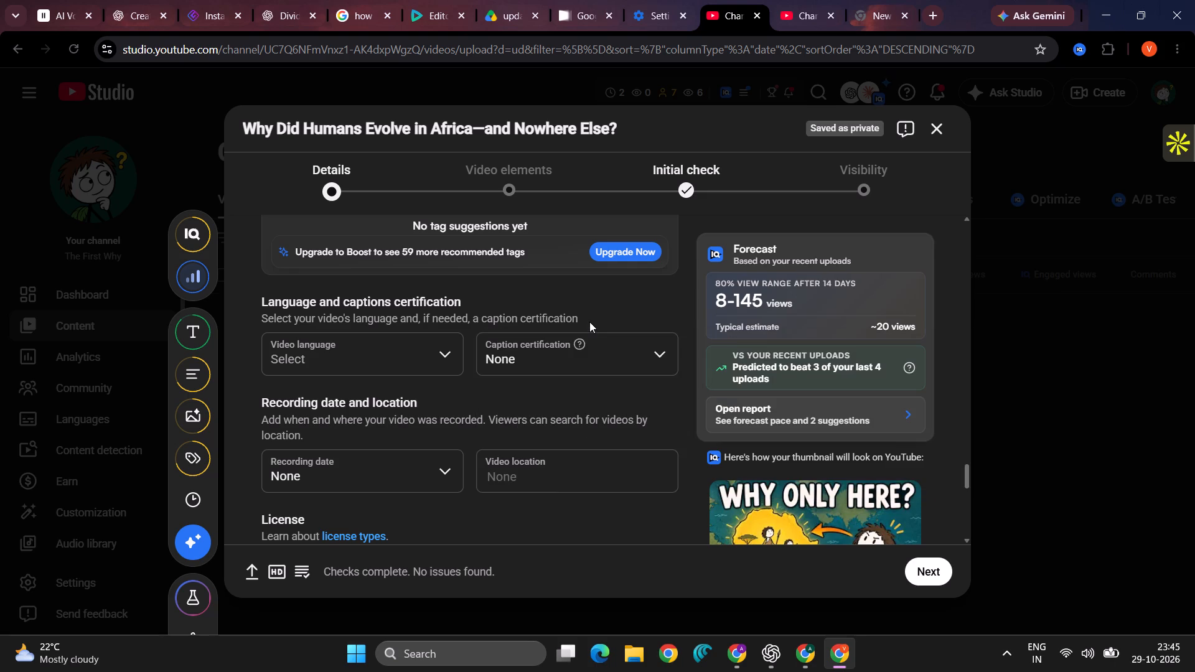
Review the recording date, location, license, embedding and Shorts remixing settings.
{"action": "scroll", "coordinate": [560, 373], "scroll_direction": "down", "scroll_amount": 3}
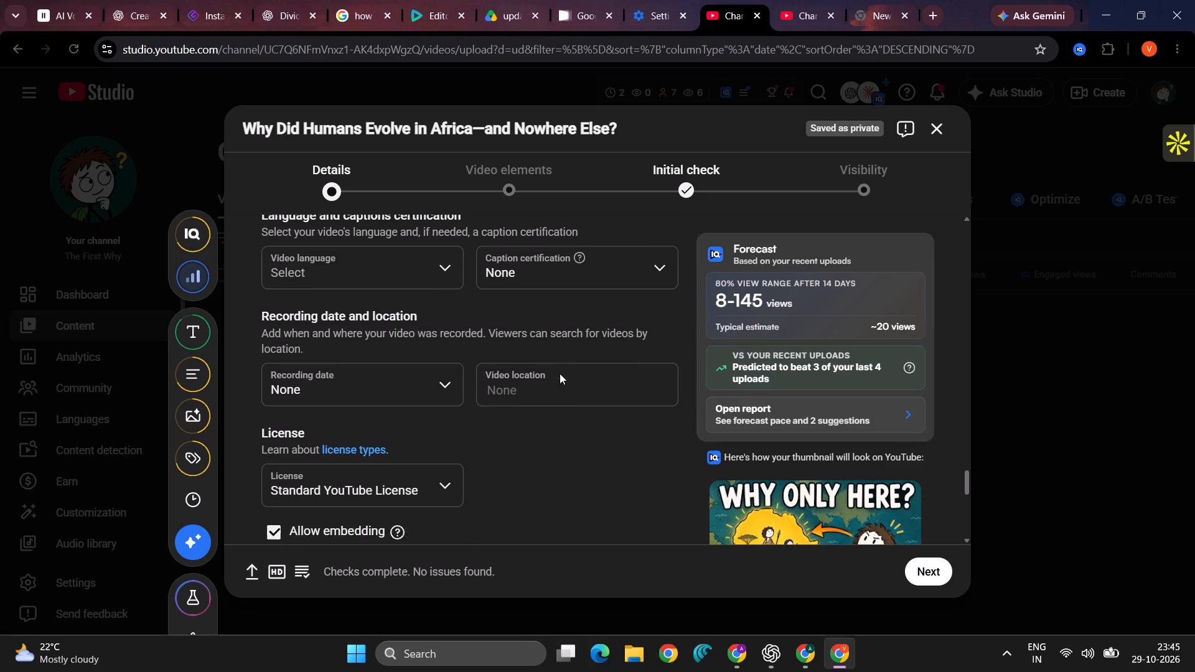
{"action": "scroll", "coordinate": [560, 373], "scroll_direction": "down", "scroll_amount": 4}
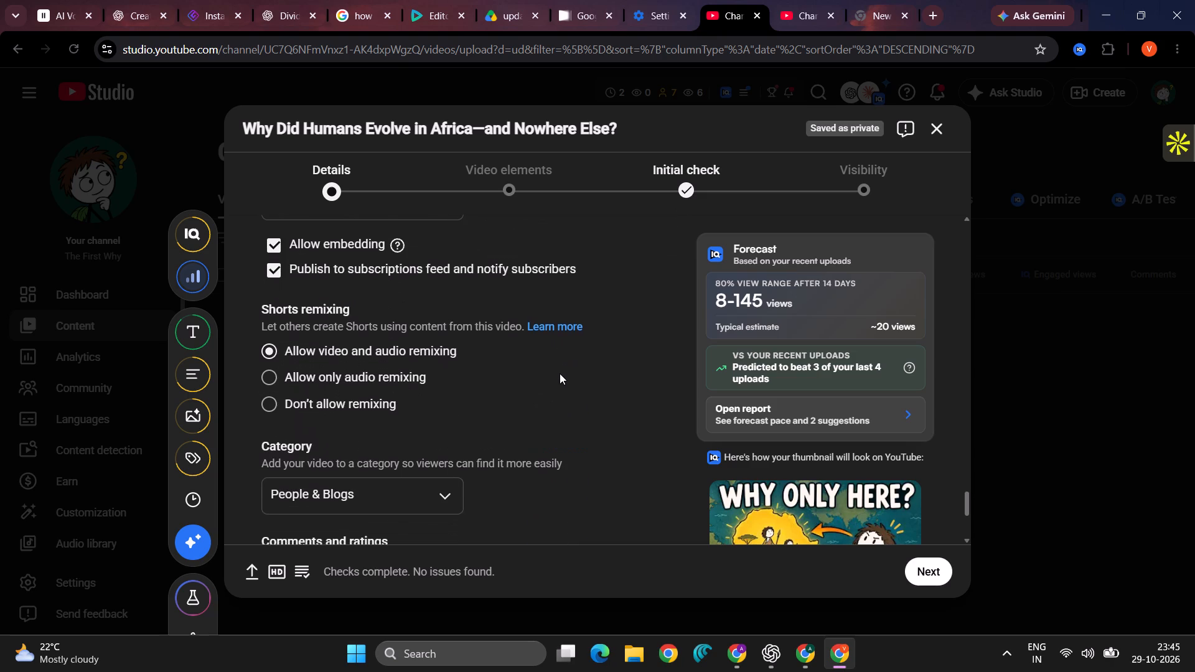
{"action": "scroll", "coordinate": [560, 373], "scroll_direction": "up", "scroll_amount": 1}
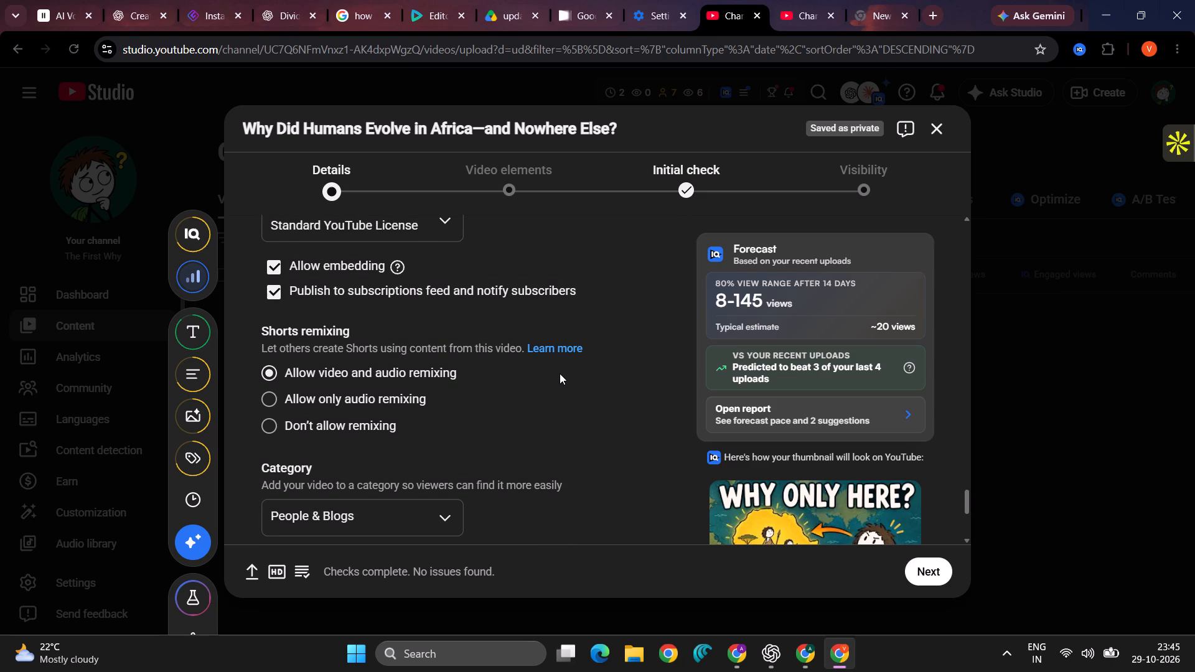
{"action": "scroll", "coordinate": [560, 373], "scroll_direction": "down", "scroll_amount": 1}
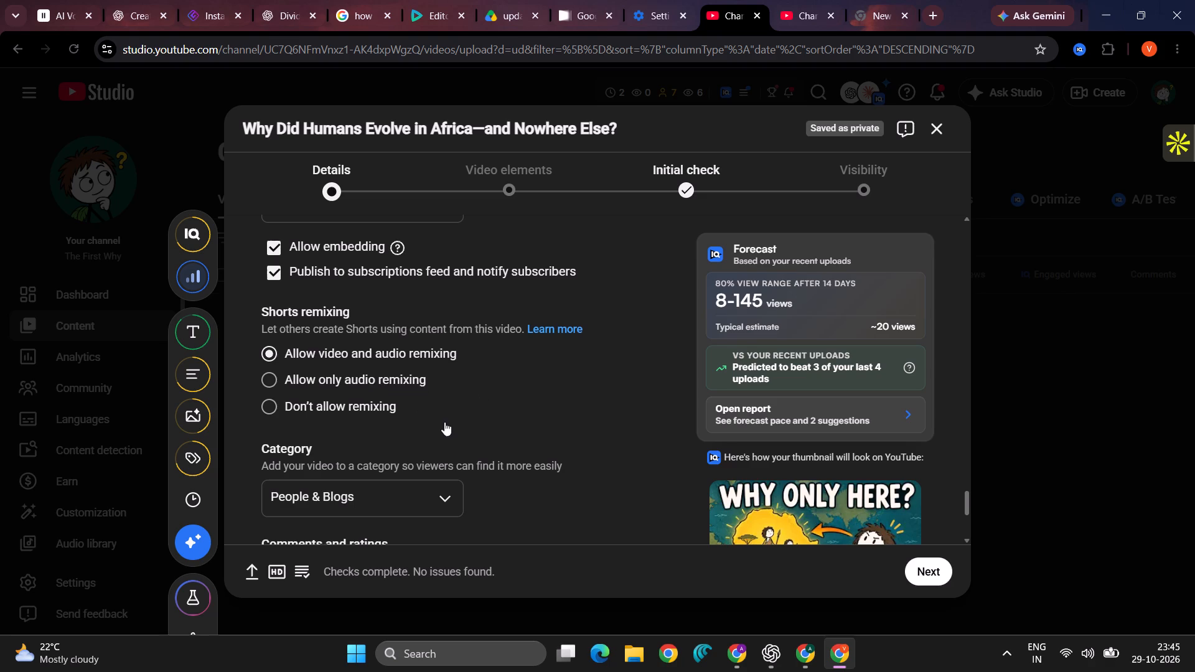
Look through the available video categories without changing the selection.
{"action": "scroll", "coordinate": [444, 422], "scroll_direction": "down", "scroll_amount": 1}
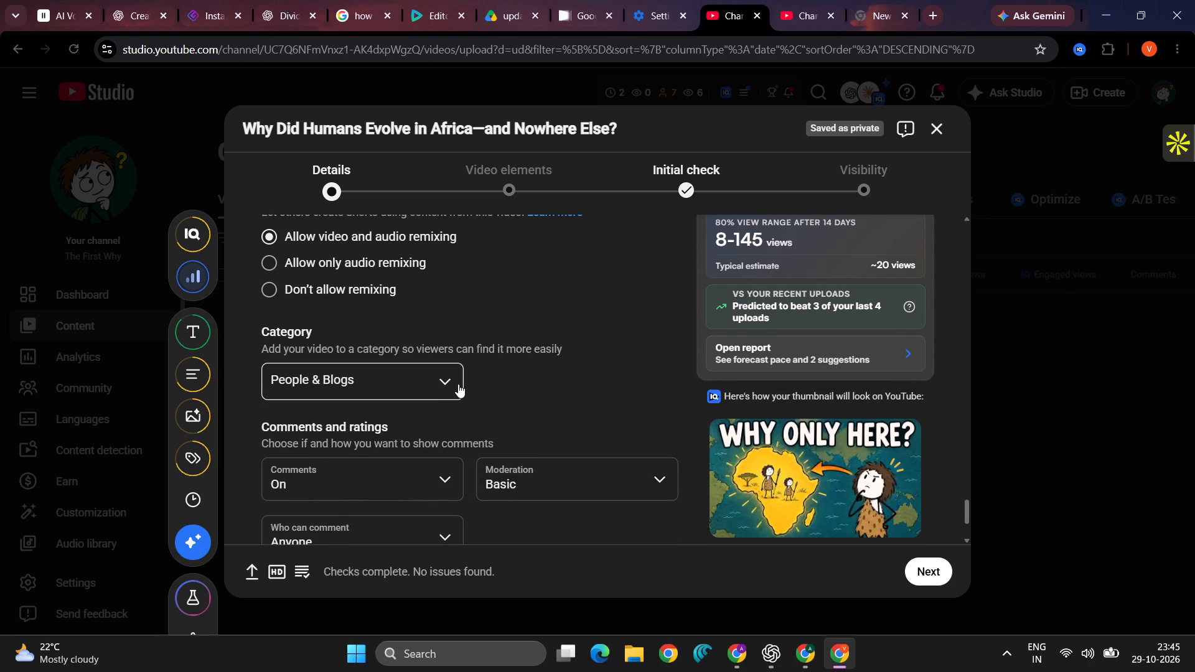
{"action": "left_click", "coordinate": [458, 384]}
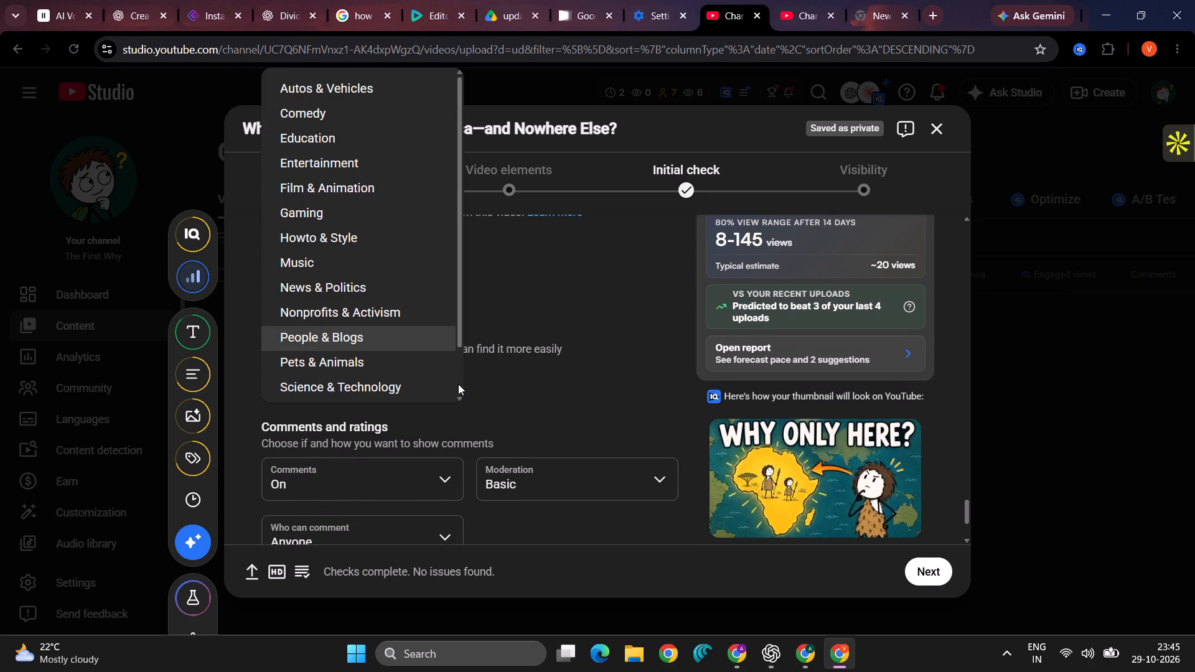
{"action": "left_click", "coordinate": [513, 386]}
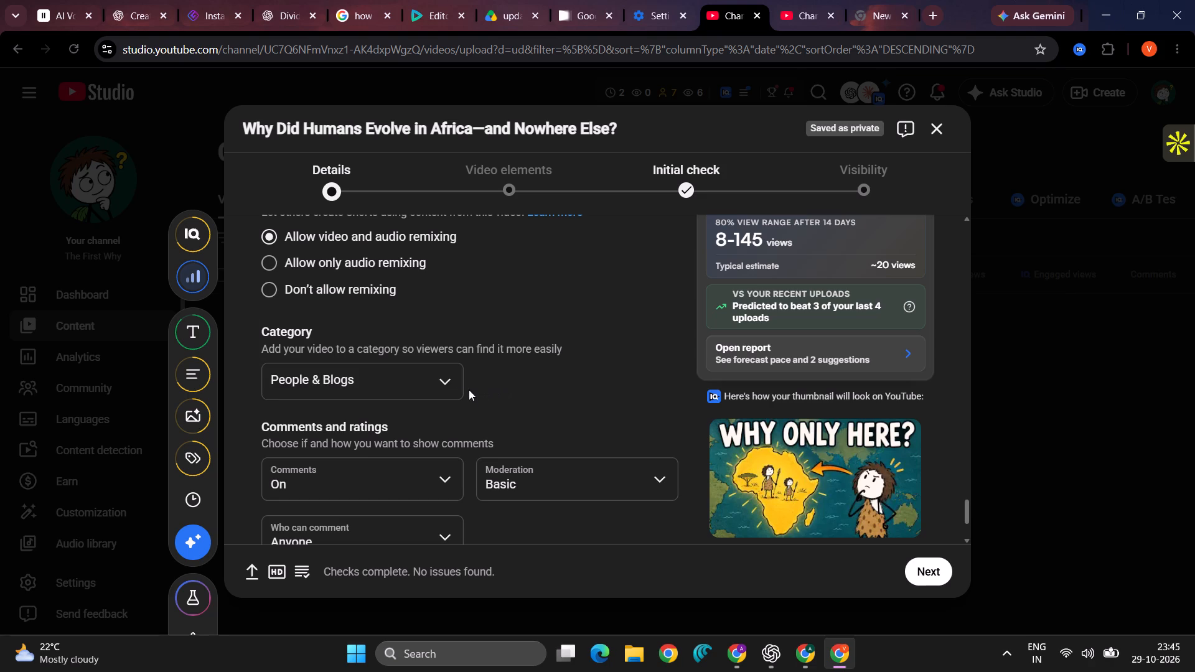
{"action": "left_click", "coordinate": [451, 383]}
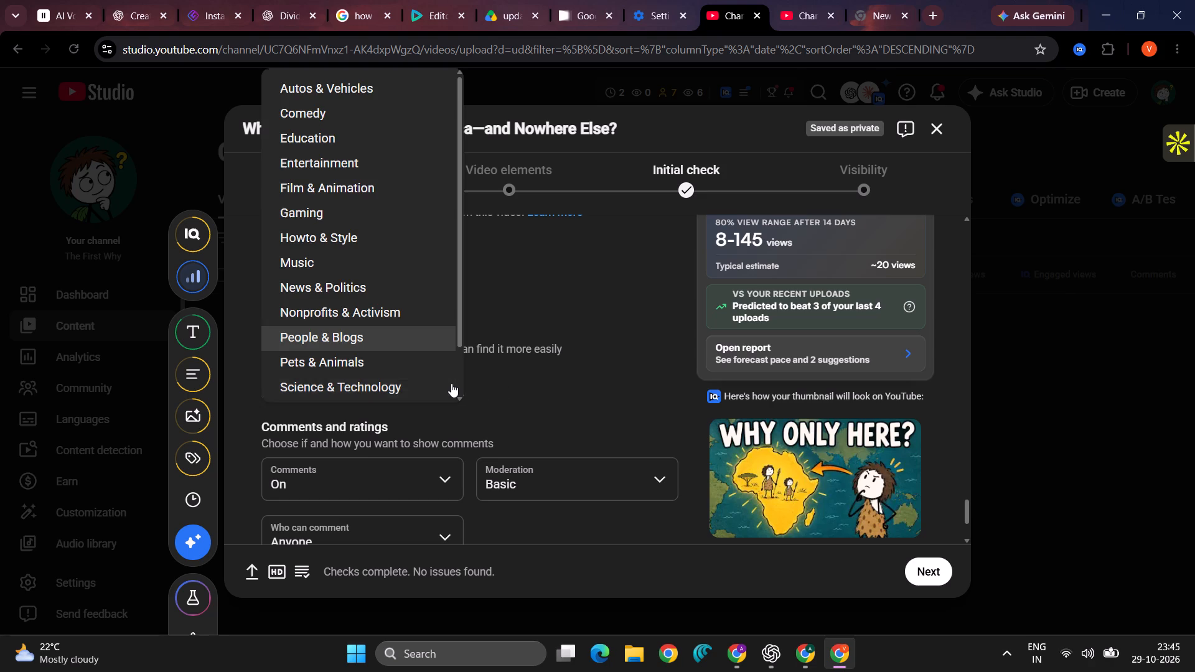
{"action": "scroll", "coordinate": [435, 308], "scroll_direction": "up", "scroll_amount": 1}
{"action": "scroll", "coordinate": [350, 302], "scroll_direction": "down", "scroll_amount": 2}
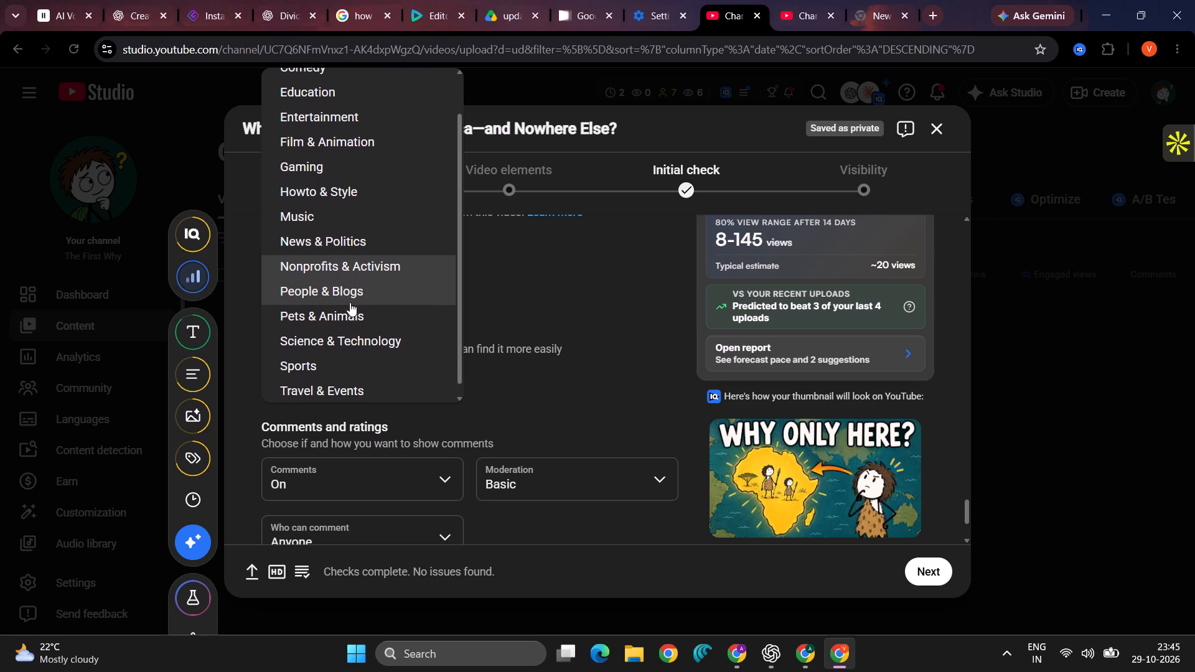
{"action": "scroll", "coordinate": [350, 302], "scroll_direction": "down", "scroll_amount": 1}
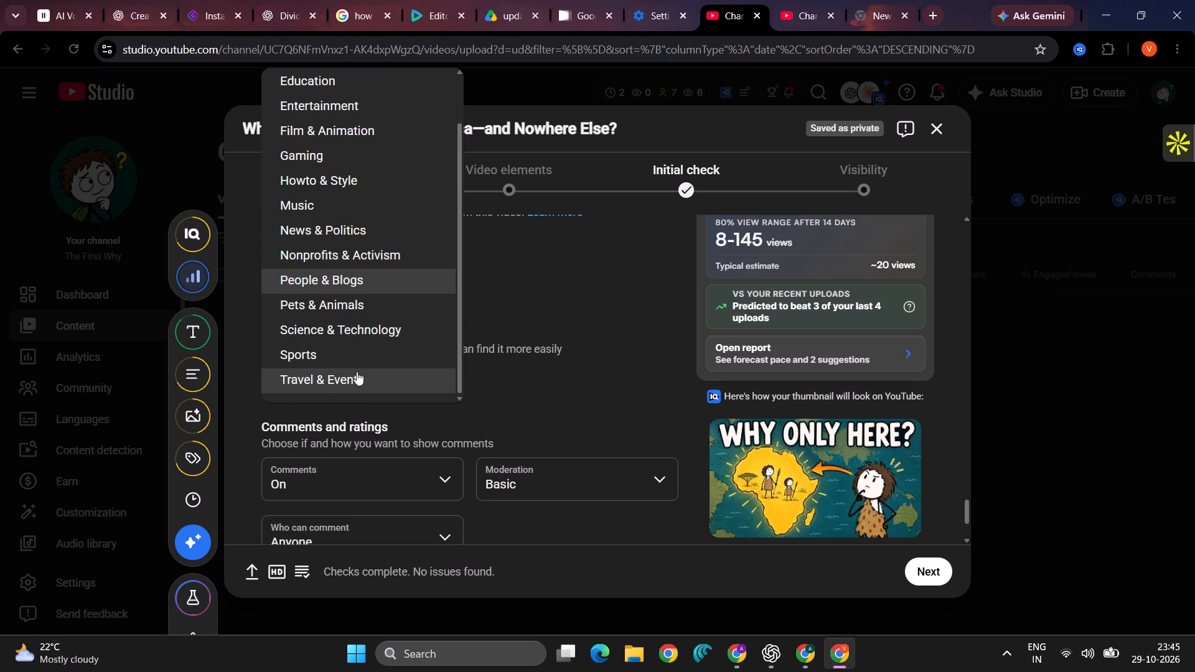
{"action": "left_click", "coordinate": [563, 399]}
Review the comments and ratings settings, checking the options for moderation, who can comment and sort order.
{"action": "scroll", "coordinate": [563, 399], "scroll_direction": "down", "scroll_amount": 3}
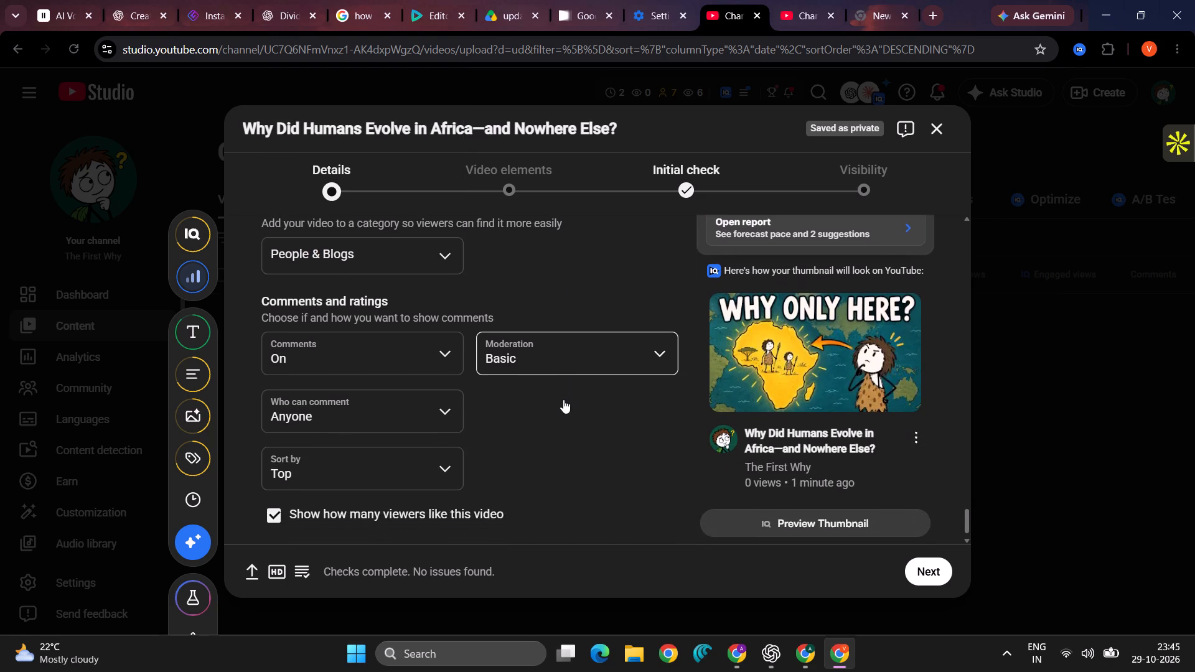
{"action": "scroll", "coordinate": [563, 399], "scroll_direction": "down", "scroll_amount": 1}
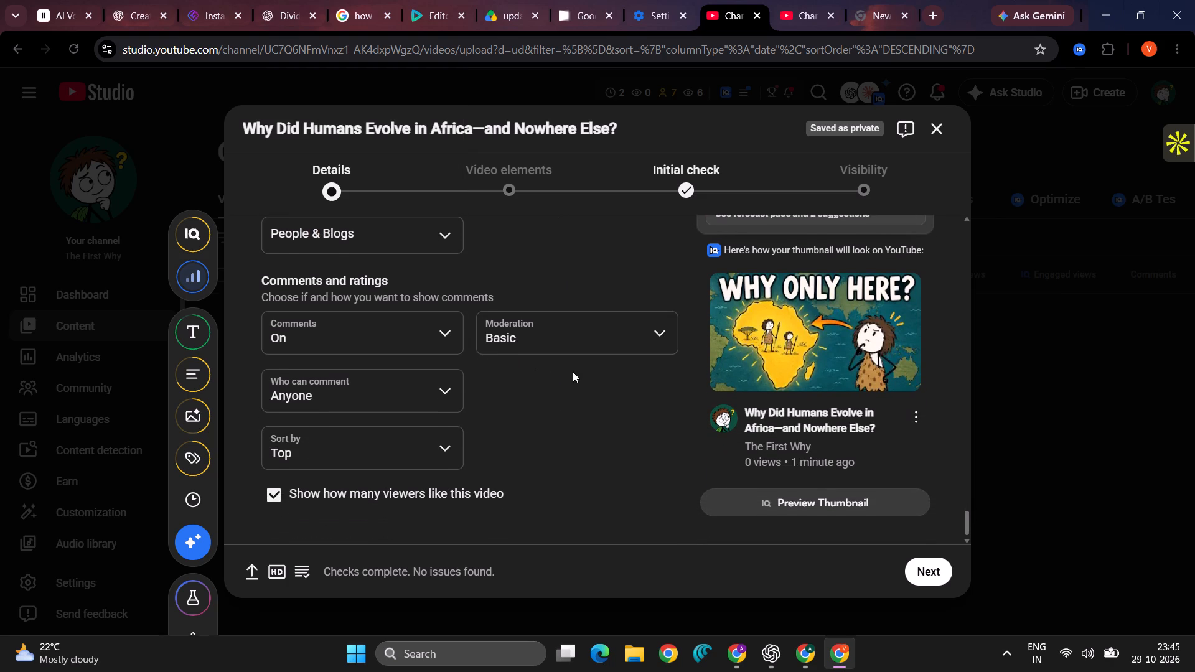
{"action": "left_click", "coordinate": [644, 341]}
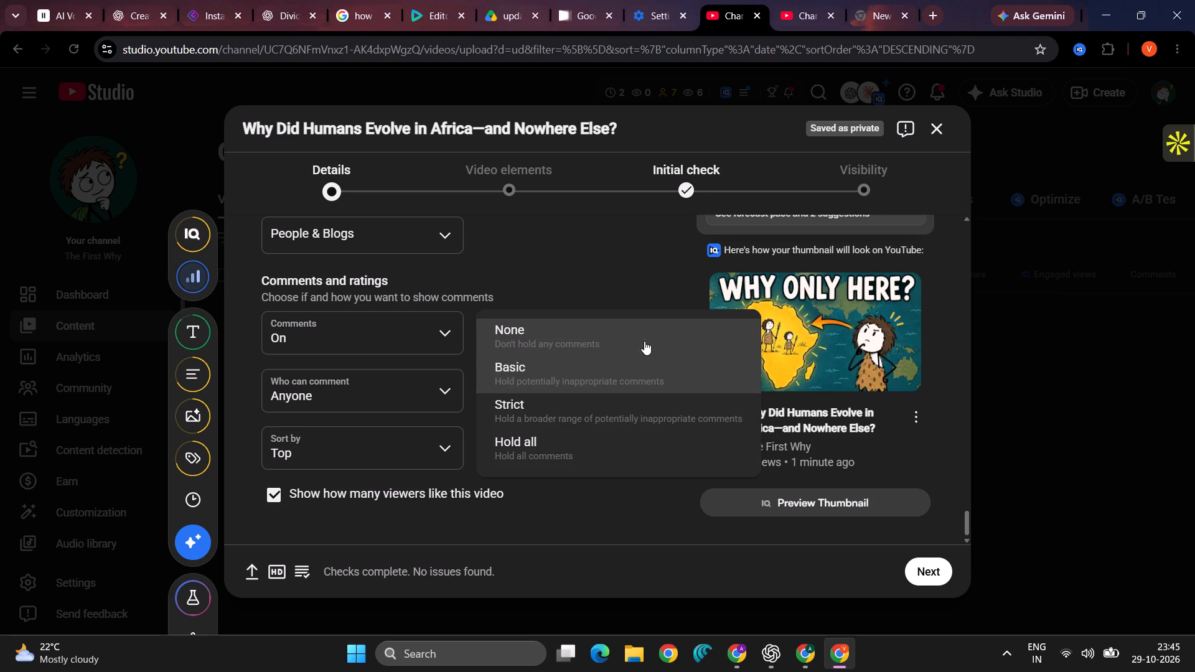
{"action": "left_click", "coordinate": [623, 262]}
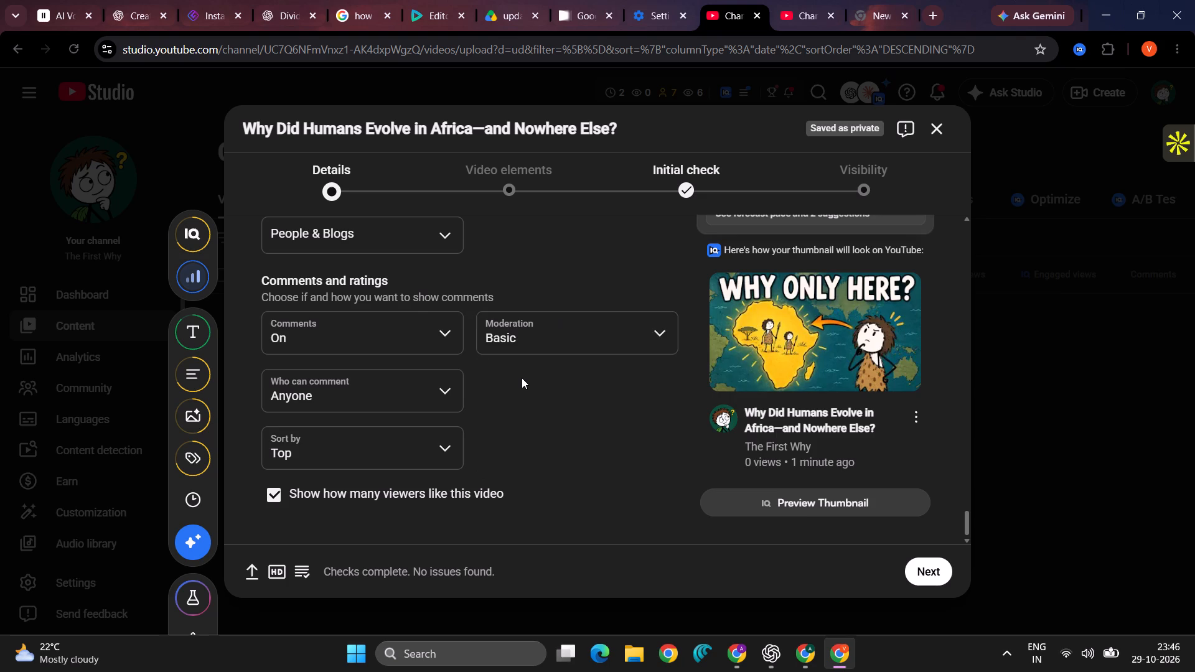
{"action": "scroll", "coordinate": [522, 378], "scroll_direction": "down", "scroll_amount": 1}
{"action": "left_click", "coordinate": [456, 390]}
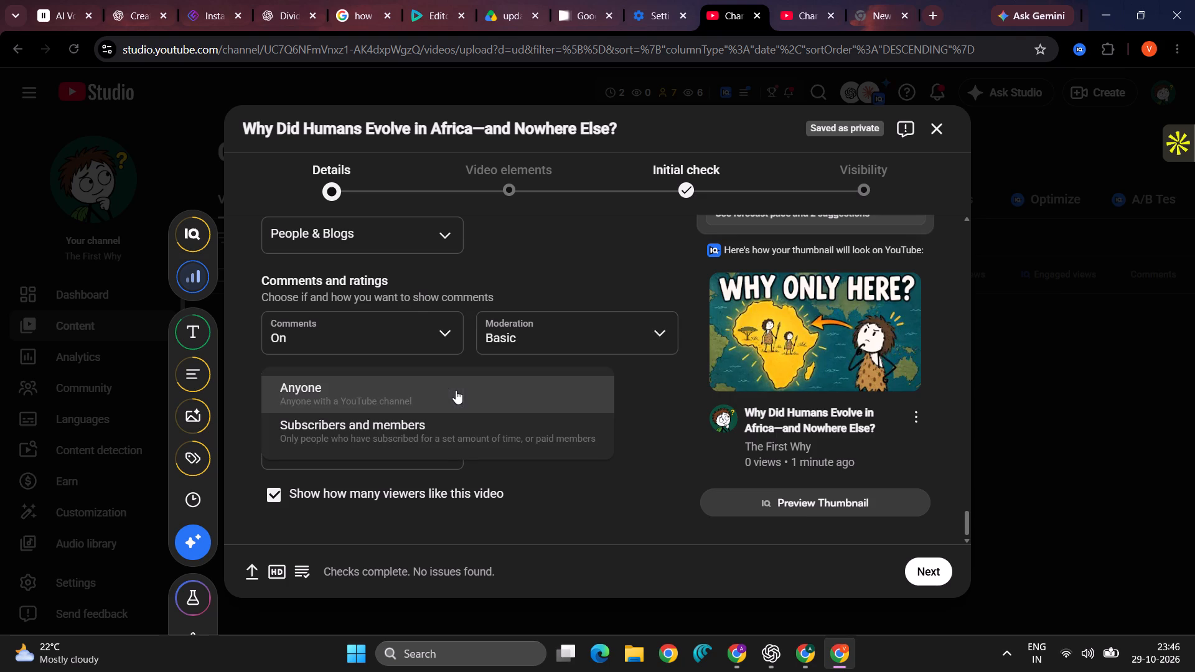
{"action": "left_click", "coordinate": [630, 385]}
{"action": "scroll", "coordinate": [630, 385], "scroll_direction": "down", "scroll_amount": 1}
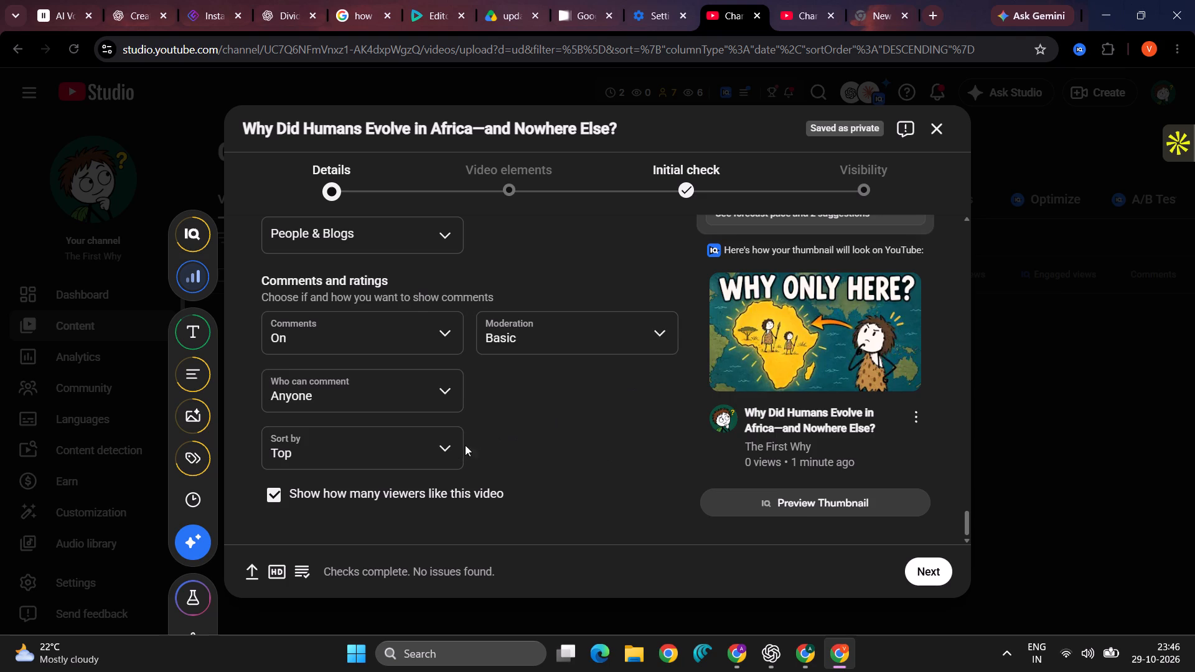
{"action": "left_click", "coordinate": [446, 452]}
{"action": "left_click", "coordinate": [563, 438]}
{"action": "scroll", "coordinate": [563, 438], "scroll_direction": "down", "scroll_amount": 1}
Return to the top of the video details and advance the upload to the Video elements stage.
{"action": "scroll", "coordinate": [561, 487], "scroll_direction": "up", "scroll_amount": 16}
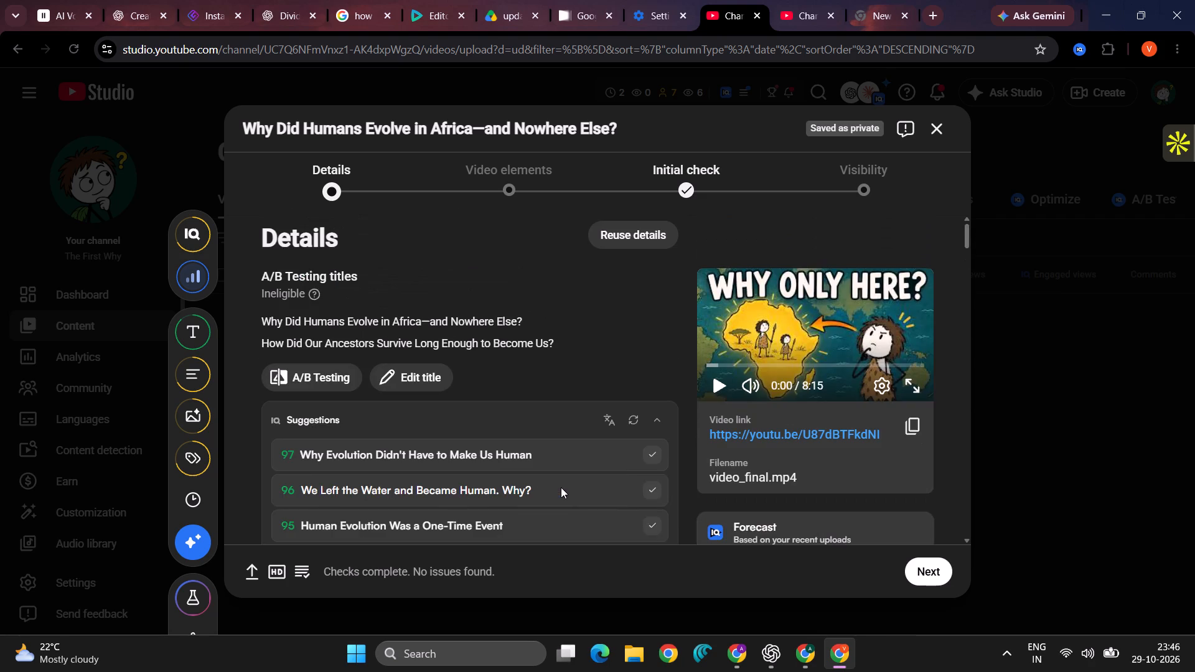
{"action": "left_click", "coordinate": [926, 568]}
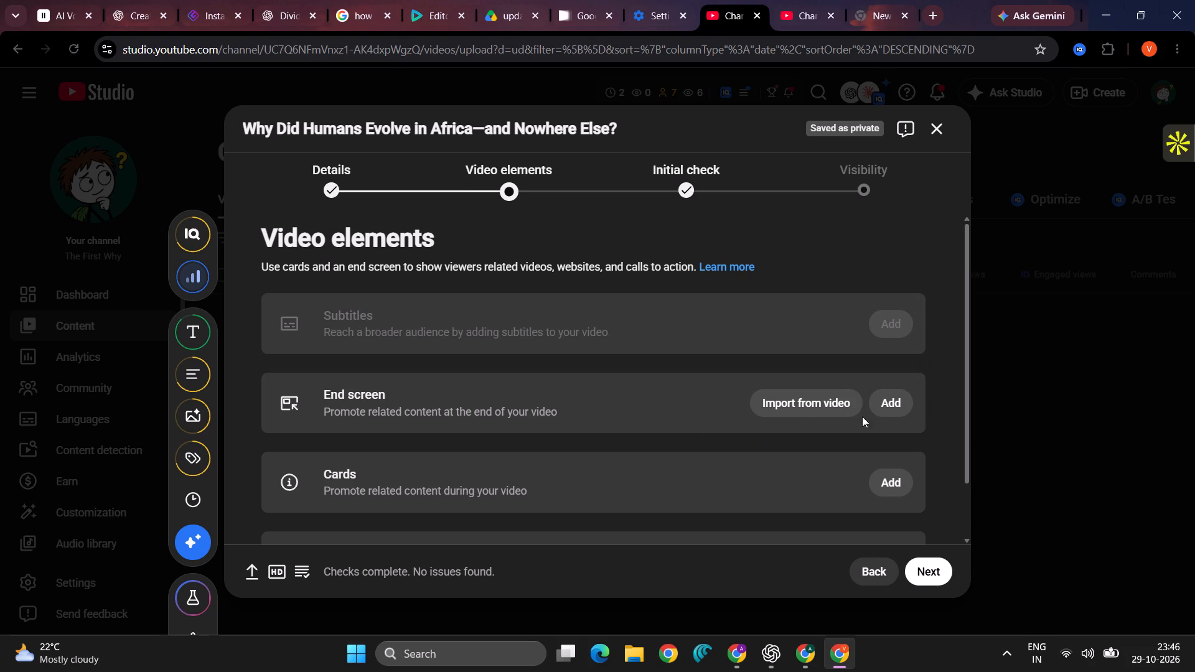
Start adding an end screen to the video.
{"action": "left_click", "coordinate": [889, 403]}
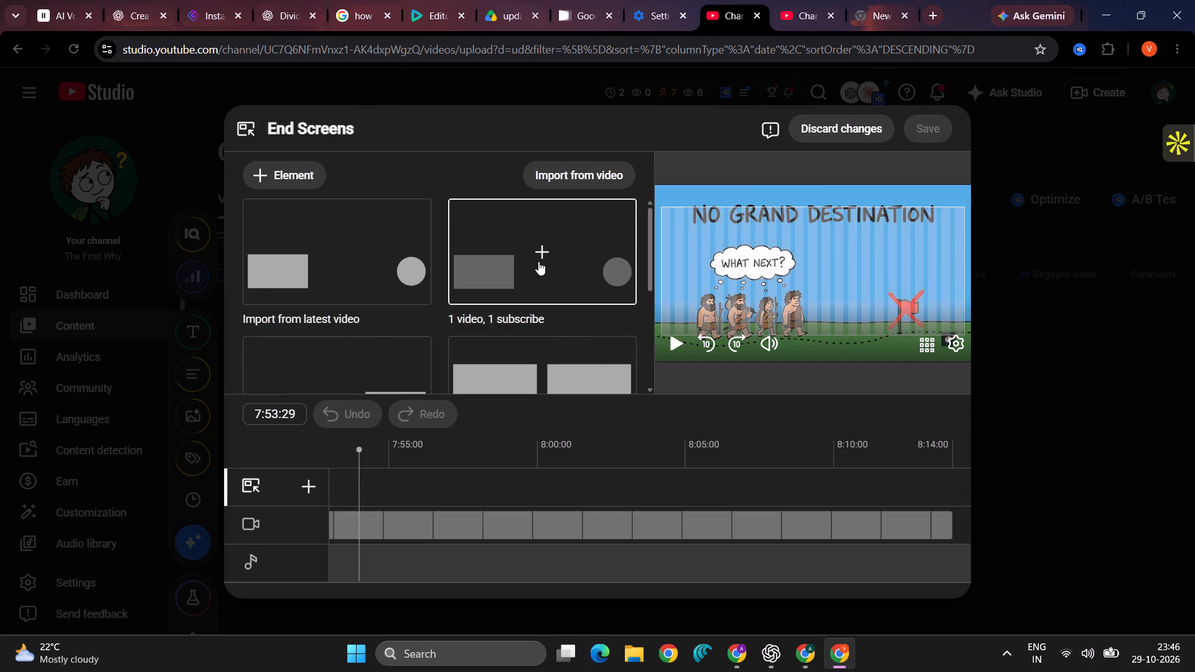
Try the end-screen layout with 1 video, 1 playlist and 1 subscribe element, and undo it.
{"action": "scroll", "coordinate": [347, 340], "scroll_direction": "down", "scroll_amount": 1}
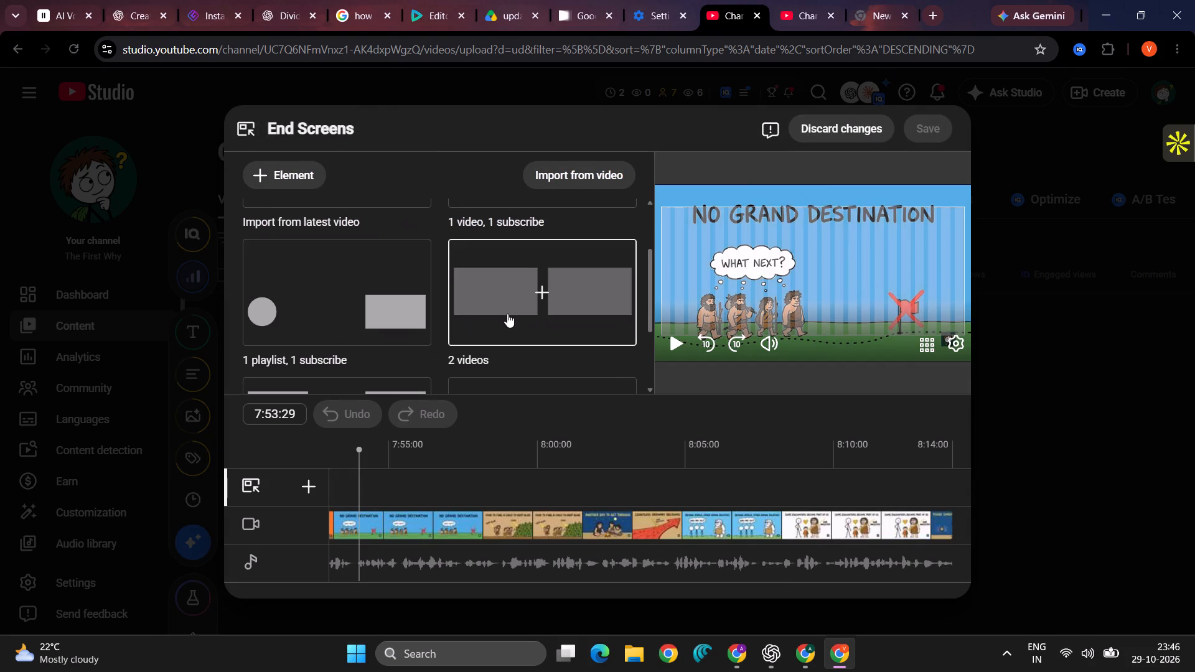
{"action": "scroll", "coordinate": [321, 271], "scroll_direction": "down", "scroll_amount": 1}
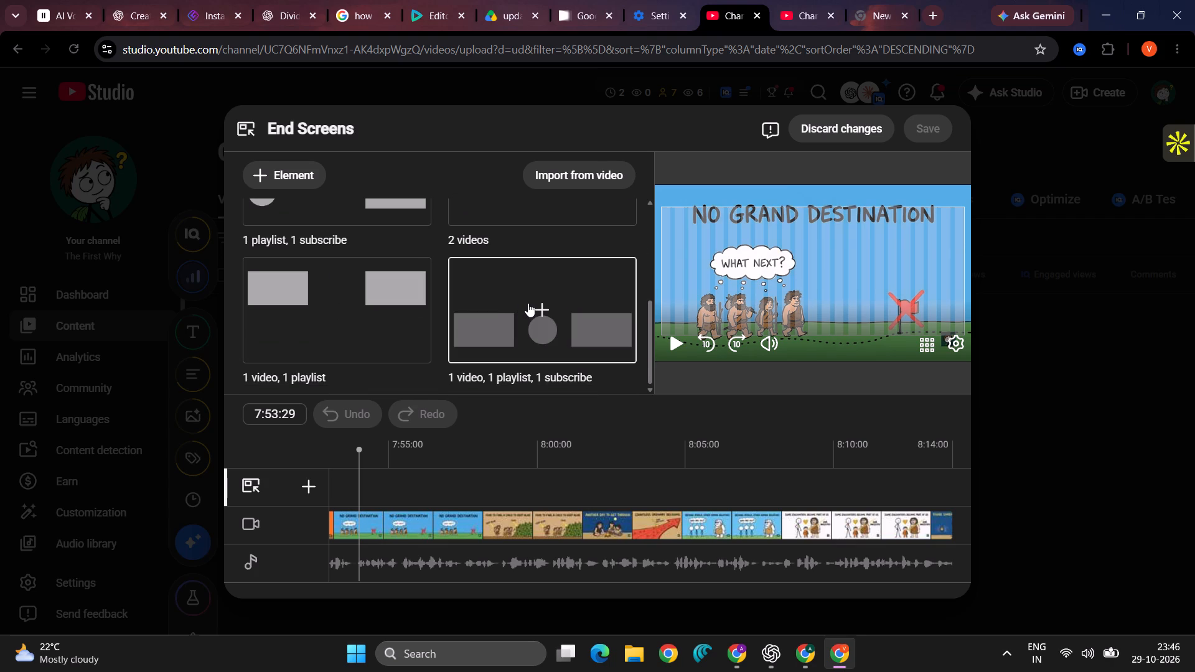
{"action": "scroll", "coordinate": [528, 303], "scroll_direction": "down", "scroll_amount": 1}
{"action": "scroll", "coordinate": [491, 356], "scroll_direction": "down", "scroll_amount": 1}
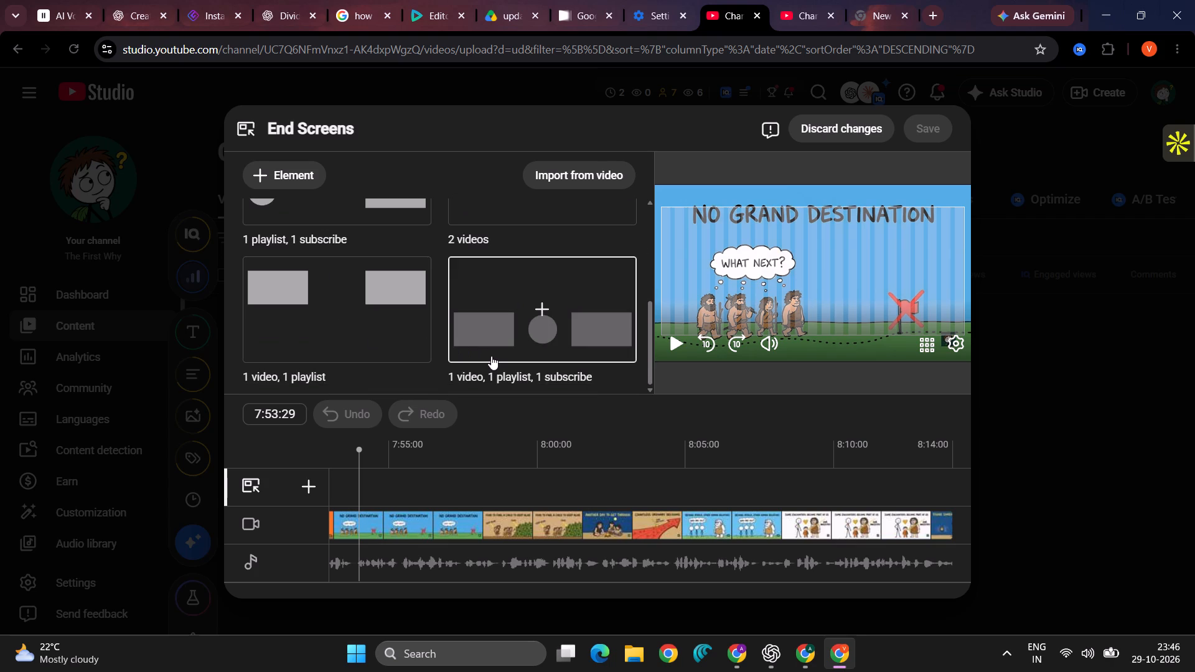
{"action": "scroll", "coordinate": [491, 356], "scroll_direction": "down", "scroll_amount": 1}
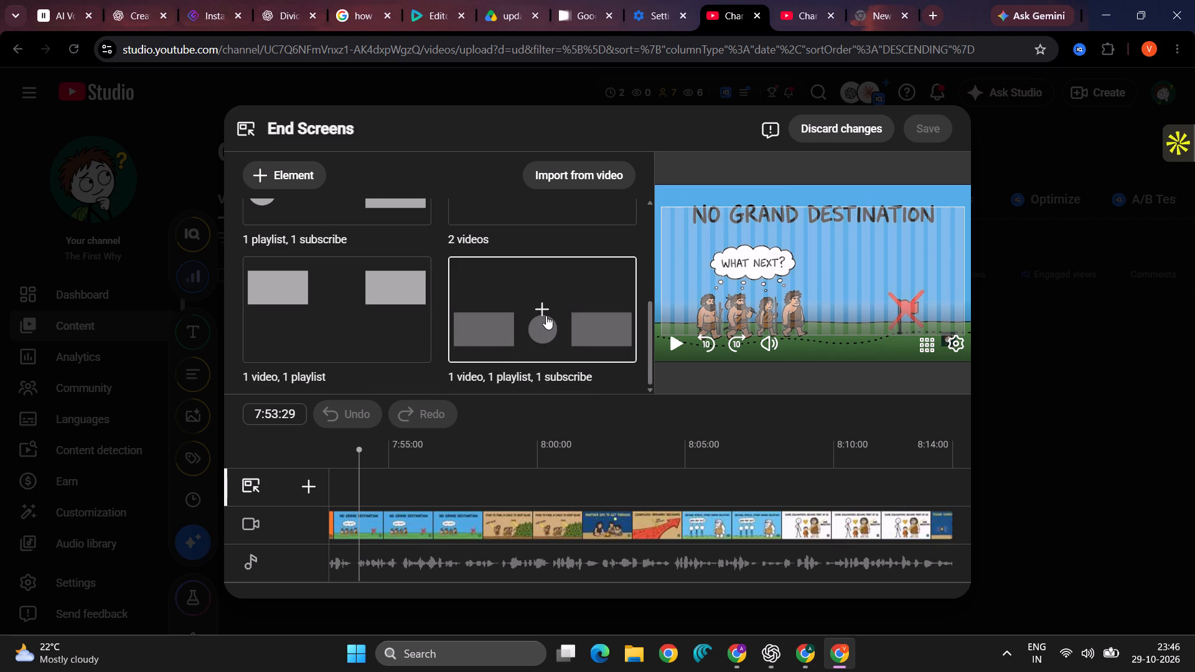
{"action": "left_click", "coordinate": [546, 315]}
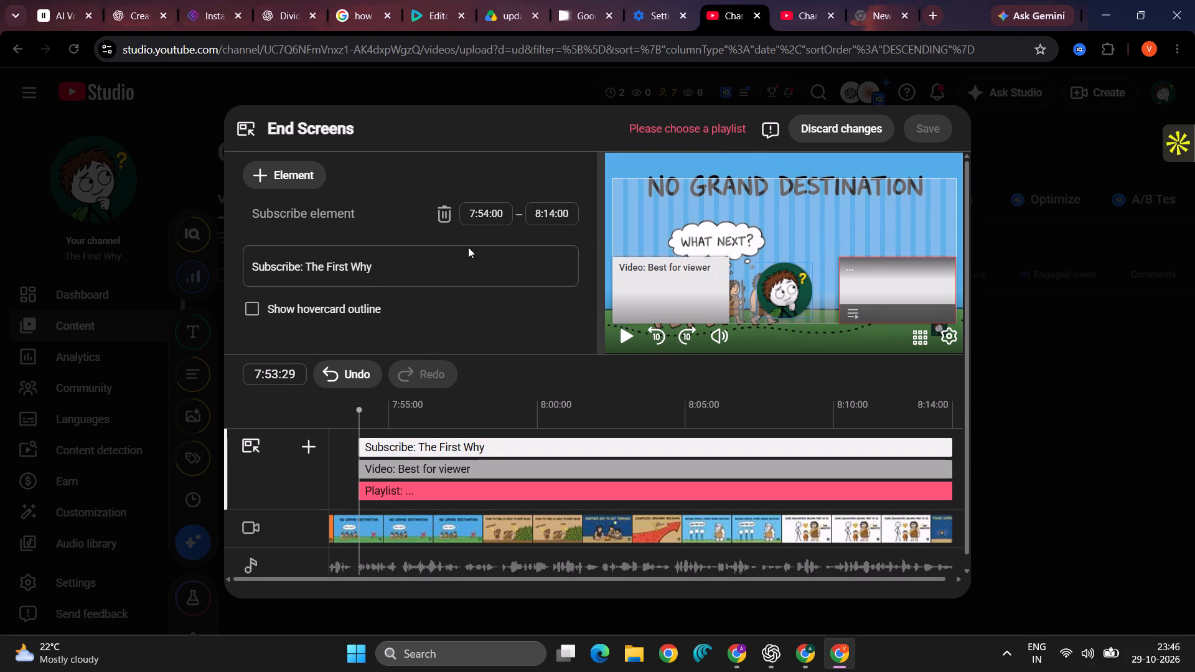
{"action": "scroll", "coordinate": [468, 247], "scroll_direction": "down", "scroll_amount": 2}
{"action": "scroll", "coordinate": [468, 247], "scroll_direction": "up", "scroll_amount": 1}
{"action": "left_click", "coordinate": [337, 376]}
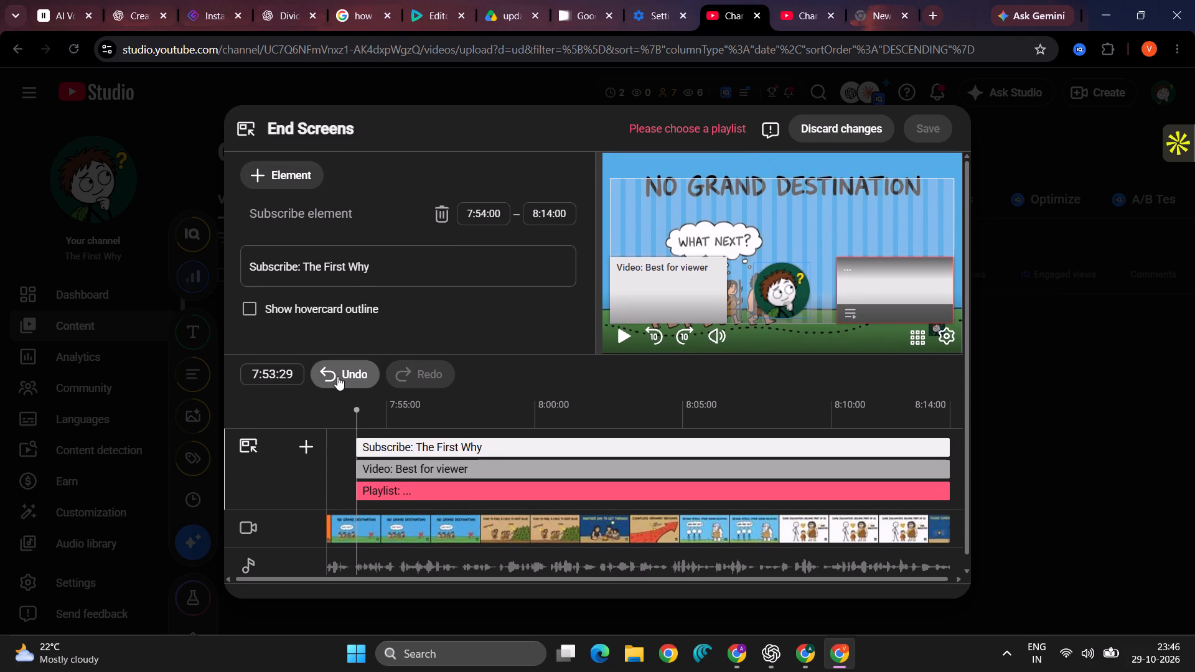
Apply the end-screen layout with 1 video and 1 subscribe element, check its timeline elements, and save the end screen.
{"action": "scroll", "coordinate": [423, 271], "scroll_direction": "up", "scroll_amount": 1}
{"action": "left_click", "coordinate": [522, 259]}
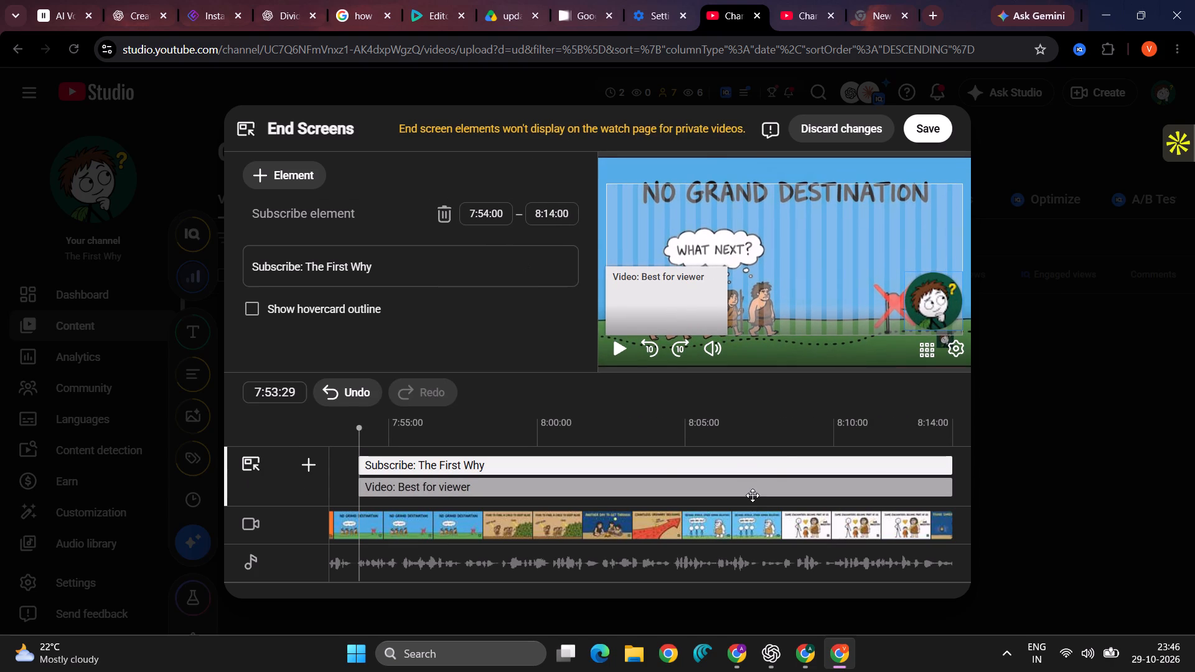
{"action": "scroll", "coordinate": [667, 512], "scroll_direction": "down", "scroll_amount": 3}
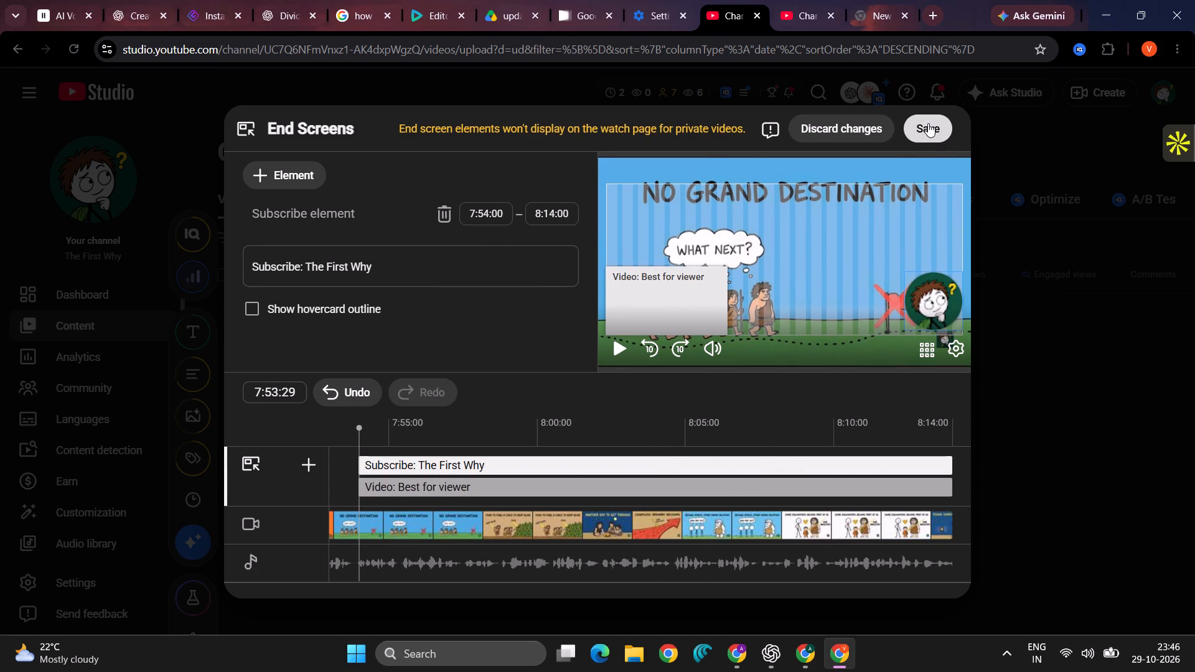
{"action": "left_click", "coordinate": [445, 450]}
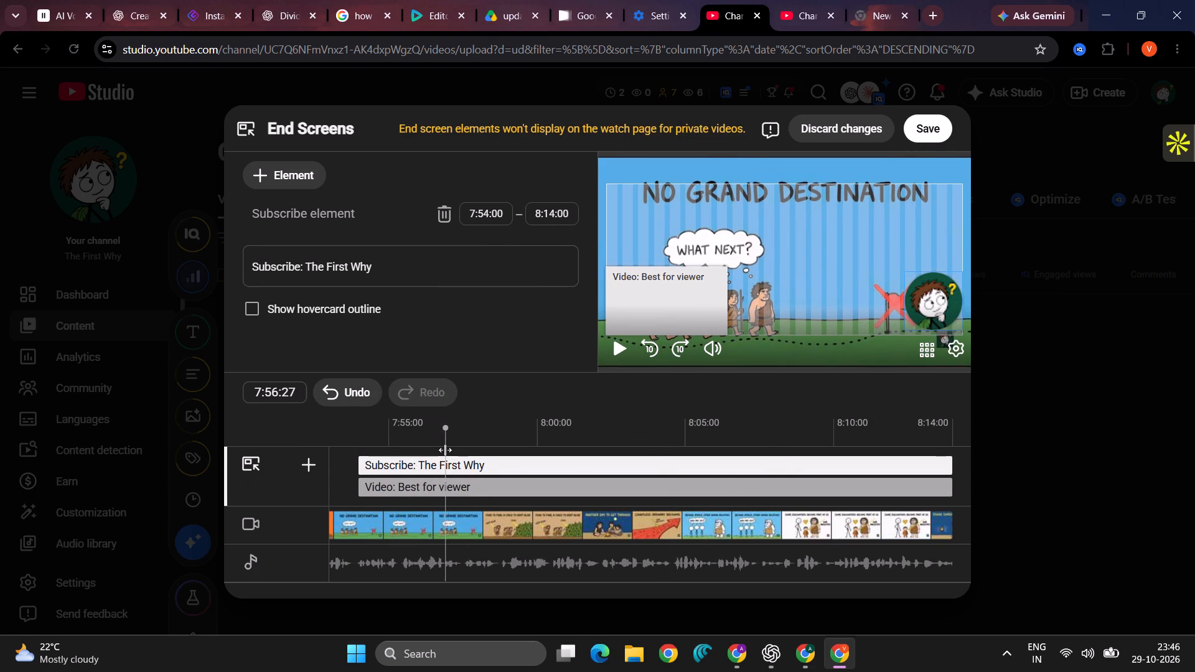
{"action": "left_click", "coordinate": [451, 480]}
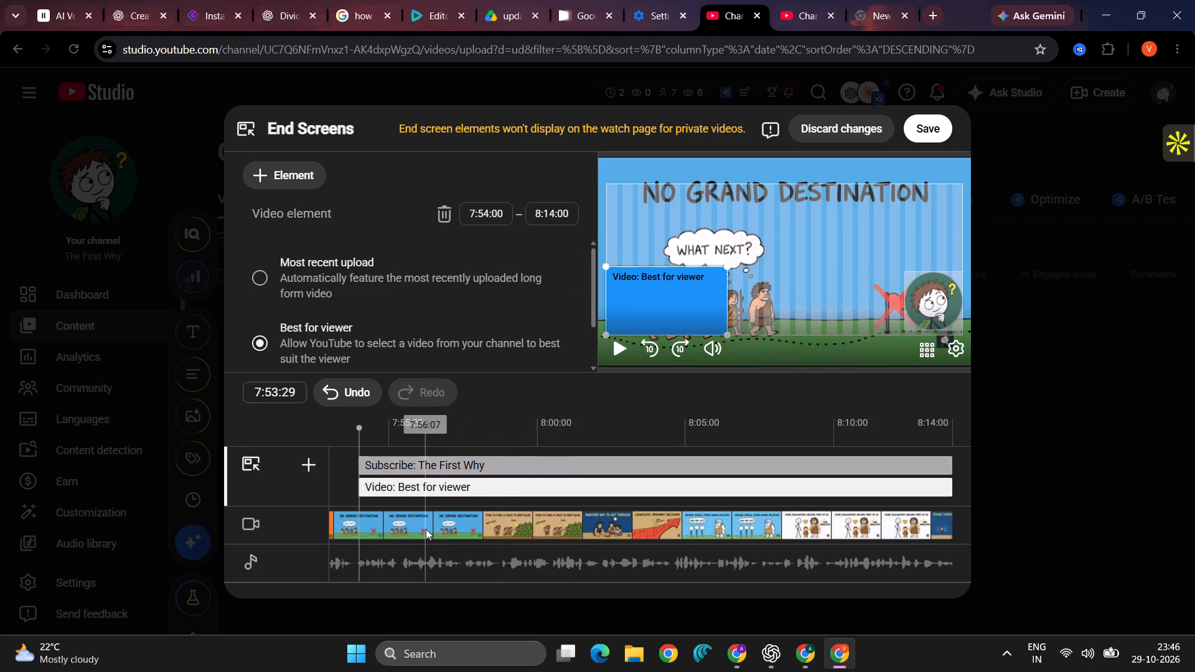
{"action": "scroll", "coordinate": [426, 529], "scroll_direction": "left", "scroll_amount": 1}
{"action": "left_click", "coordinate": [934, 127]}
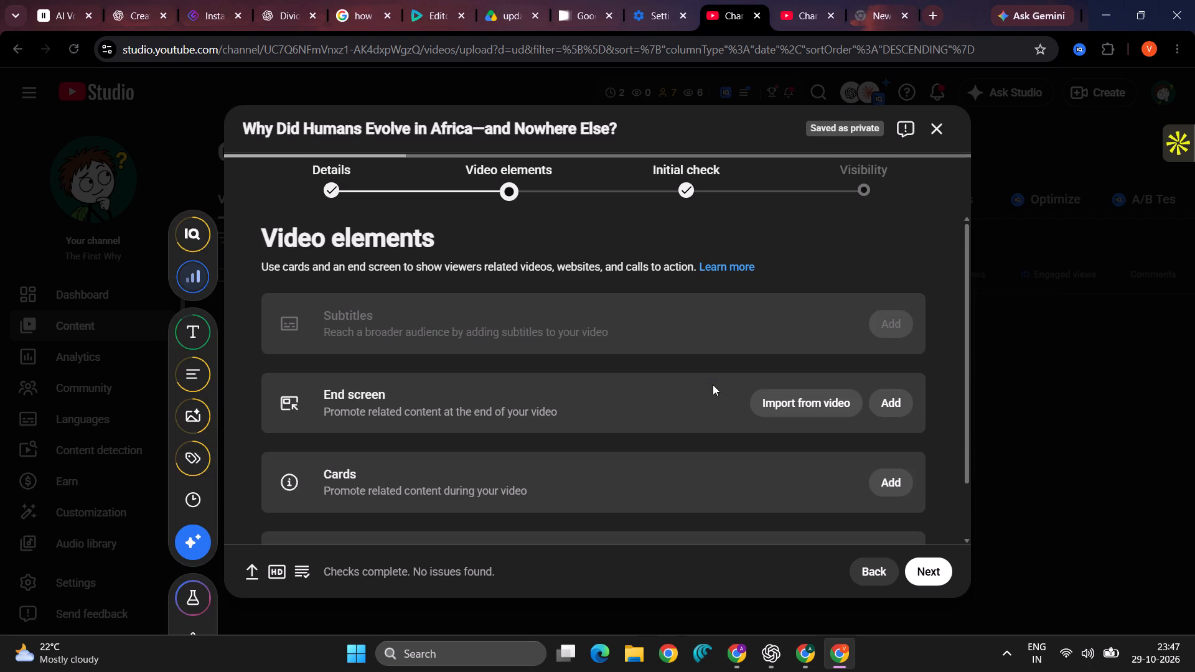
Advance the upload past the Video elements and Initial check stages to Visibility.
{"action": "scroll", "coordinate": [713, 385], "scroll_direction": "down", "scroll_amount": 2}
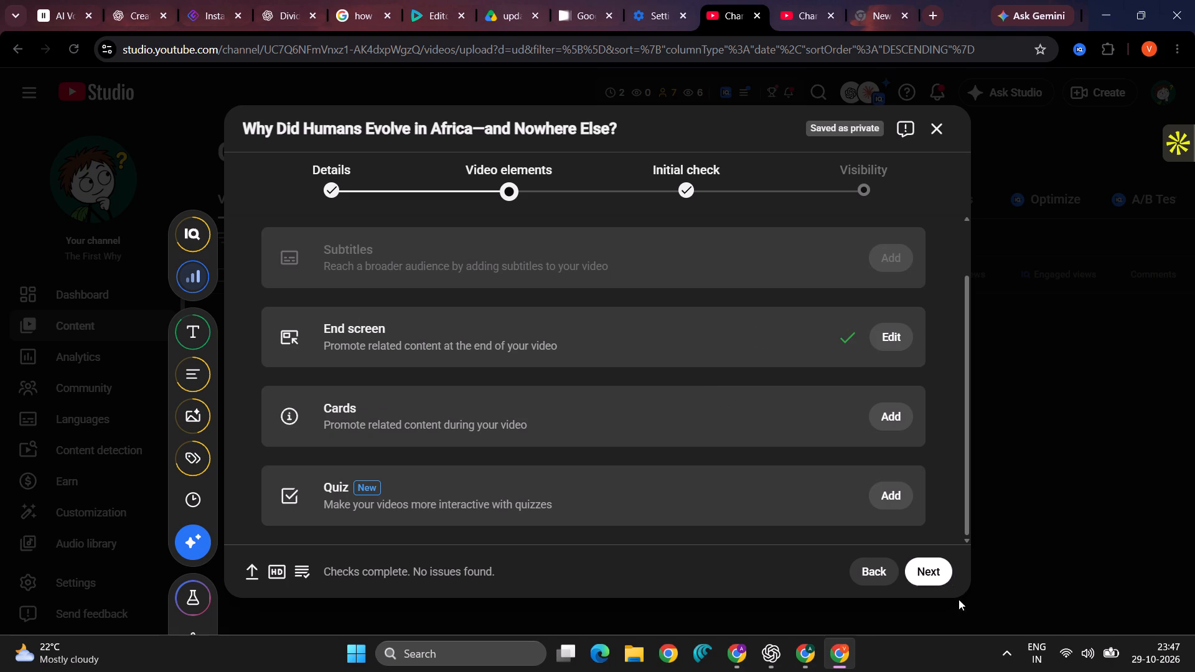
{"action": "left_click", "coordinate": [933, 573]}
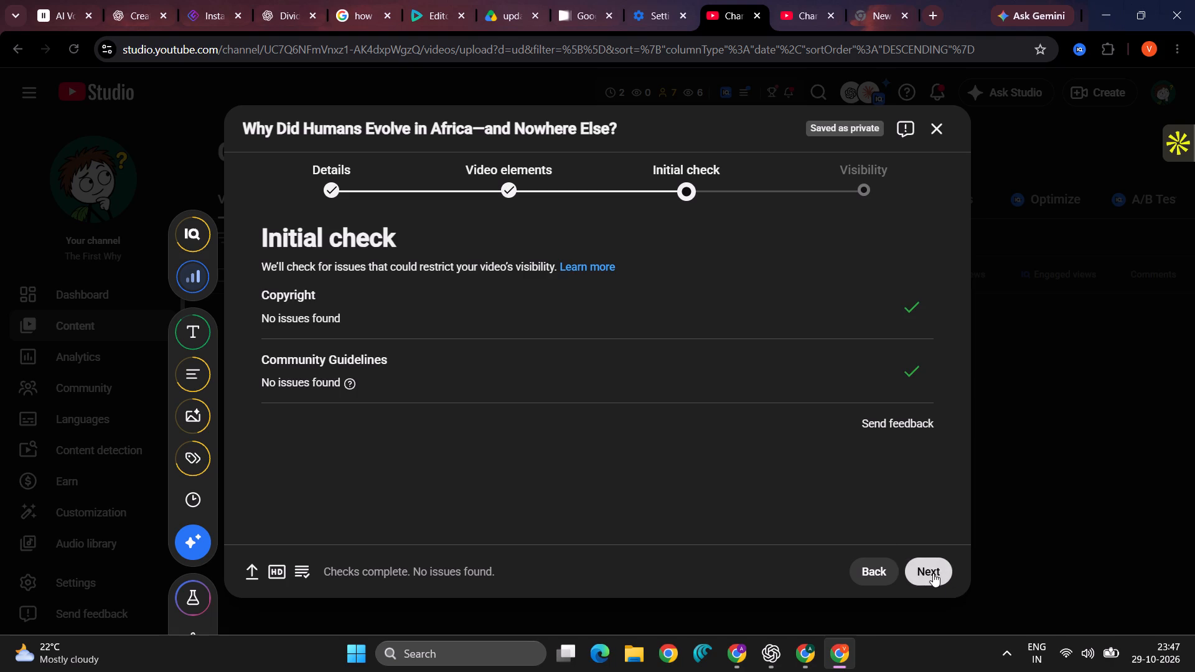
{"action": "left_click", "coordinate": [933, 573]}
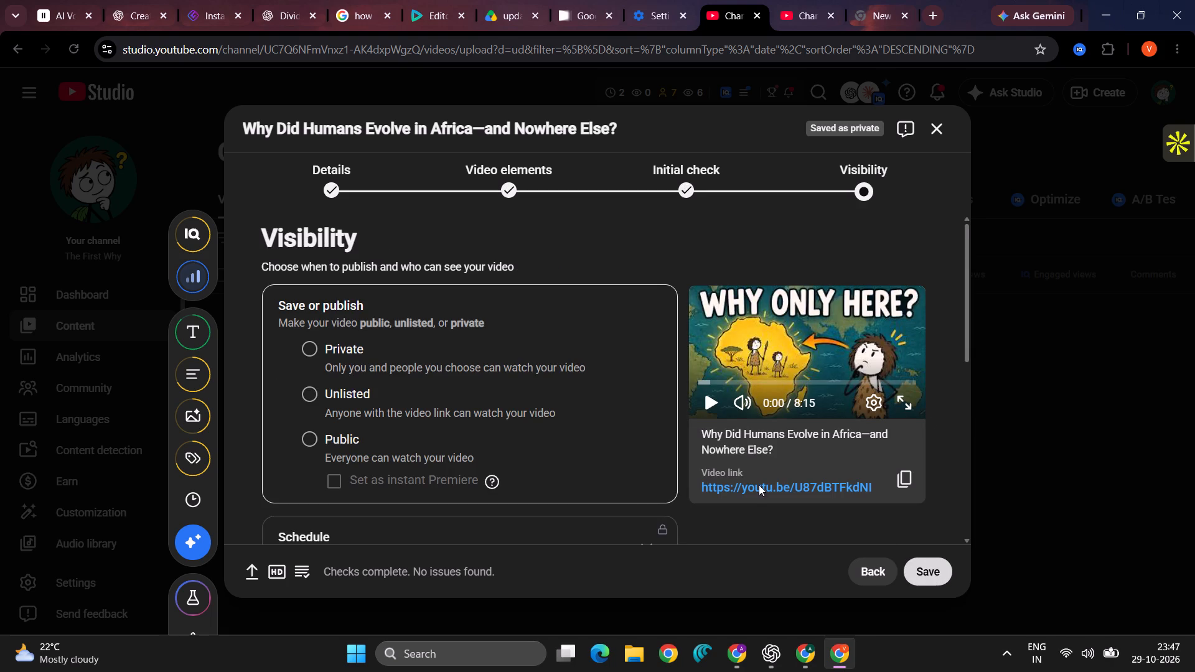
Set the video's visibility to Public and enable it as an instant Premiere.
{"action": "scroll", "coordinate": [508, 406], "scroll_direction": "down", "scroll_amount": 1}
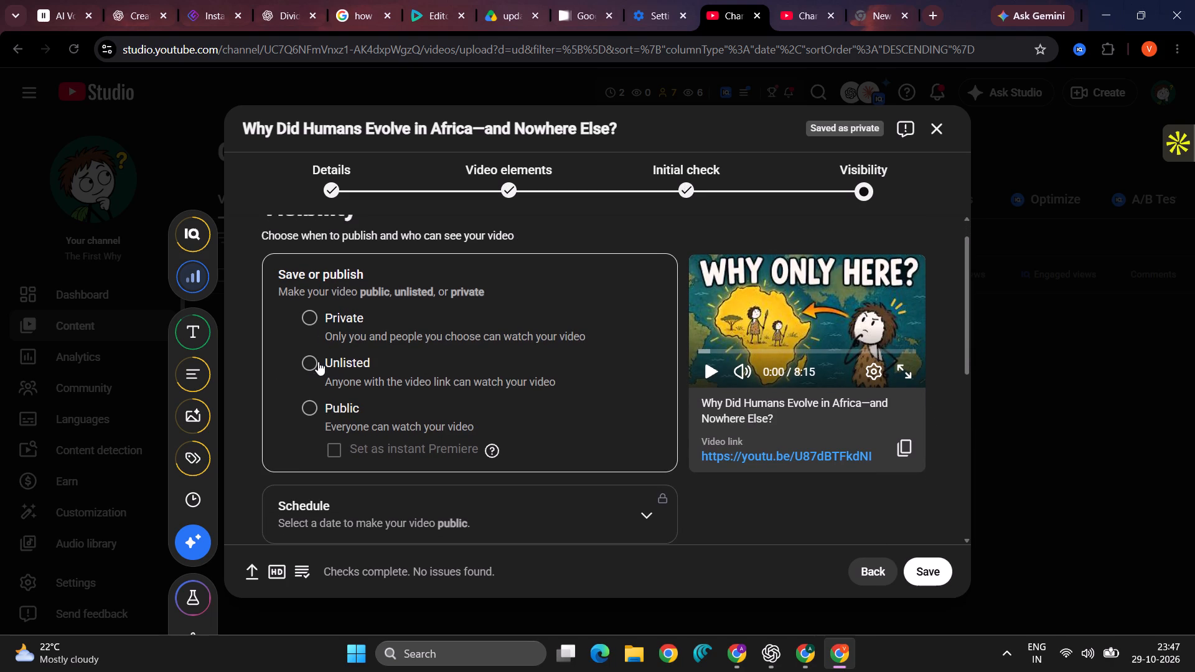
{"action": "left_click", "coordinate": [318, 362]}
{"action": "left_click", "coordinate": [313, 403]}
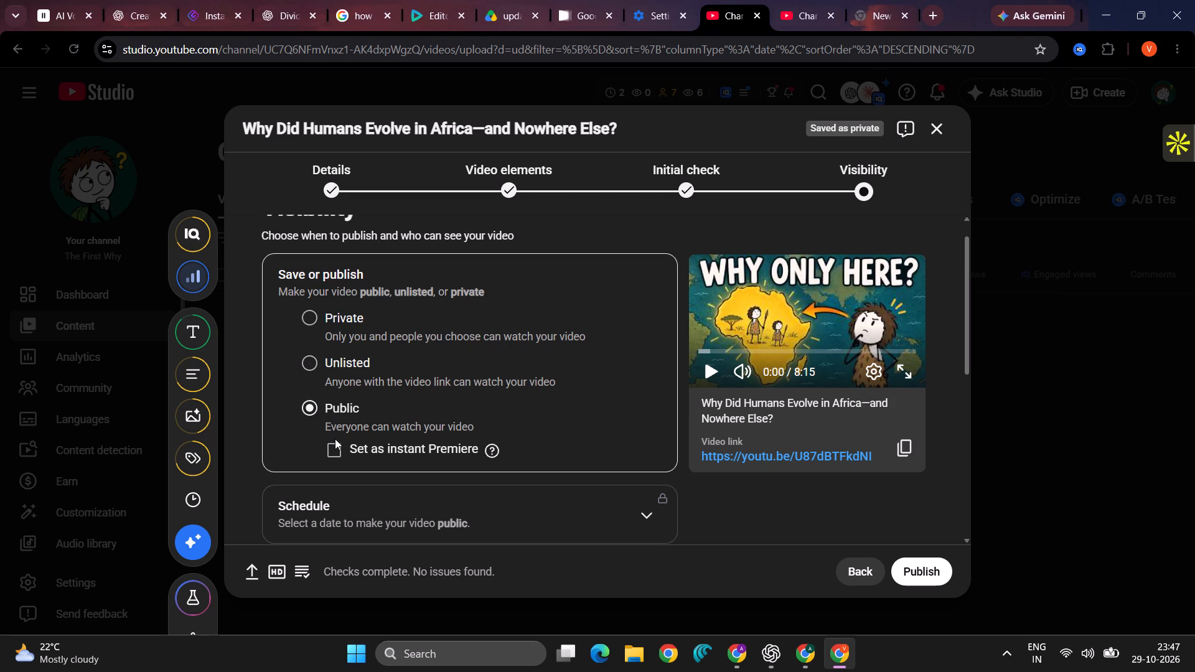
{"action": "left_click", "coordinate": [332, 444]}
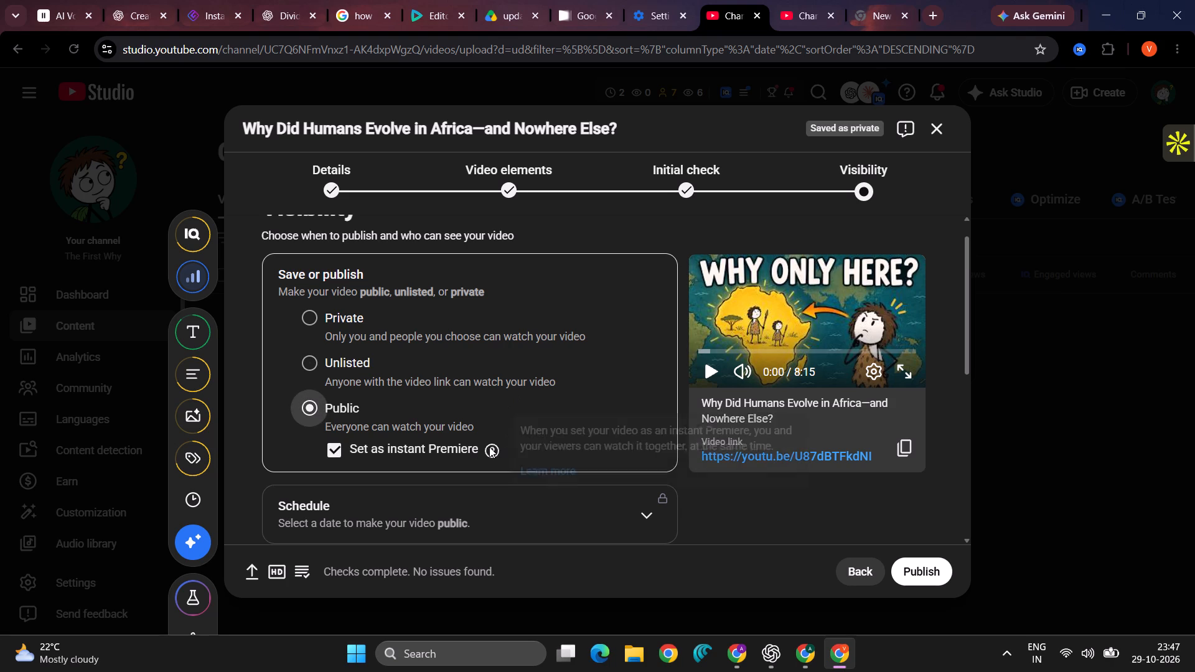
Open the help article on instant Premieres and watch its introductory YouTube Premieres video.
{"action": "left_click", "coordinate": [554, 477]}
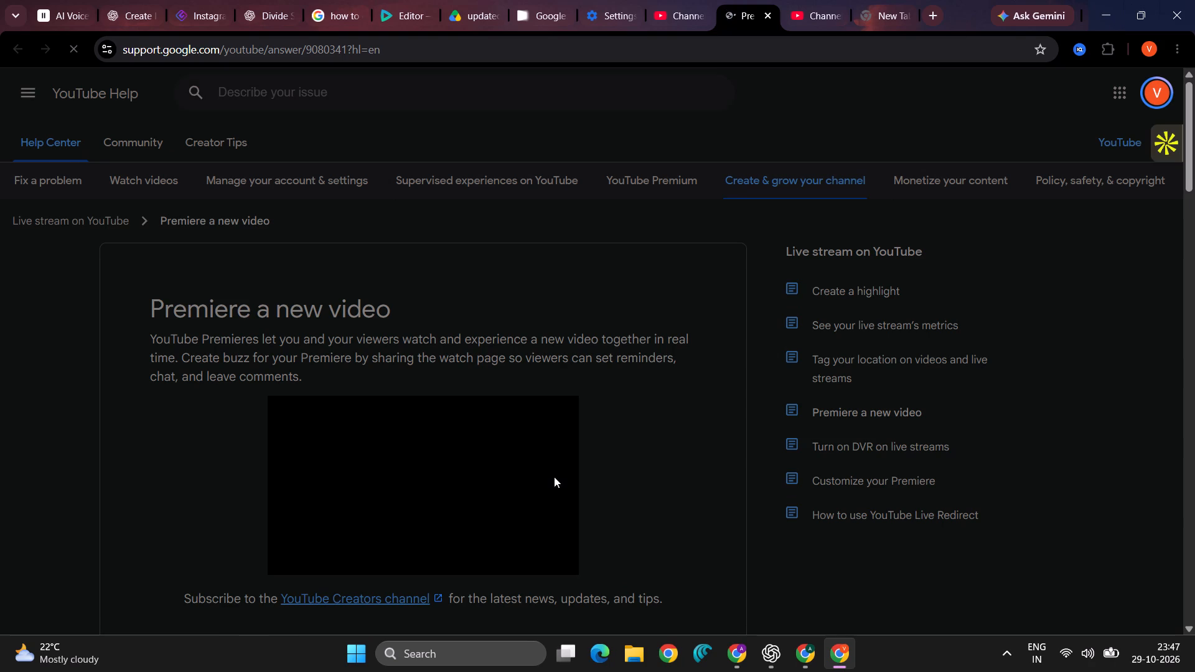
{"action": "scroll", "coordinate": [554, 477], "scroll_direction": "down", "scroll_amount": 1}
{"action": "left_click", "coordinate": [419, 428]}
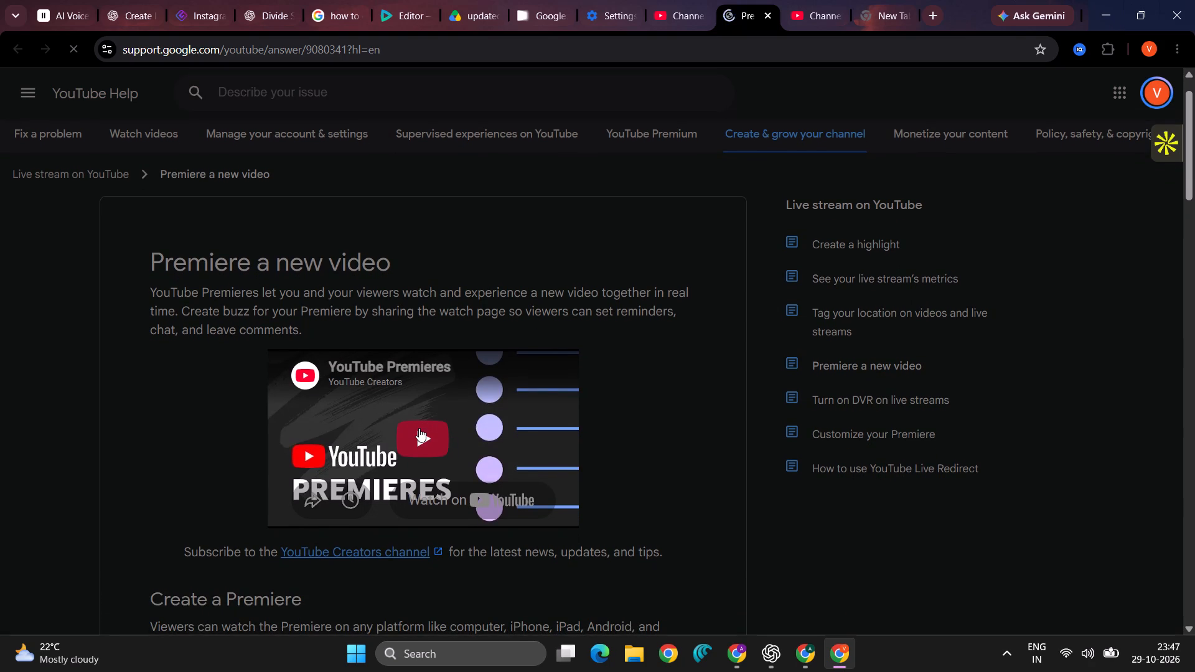
{"action": "scroll", "coordinate": [523, 404], "scroll_direction": "down", "scroll_amount": 2}
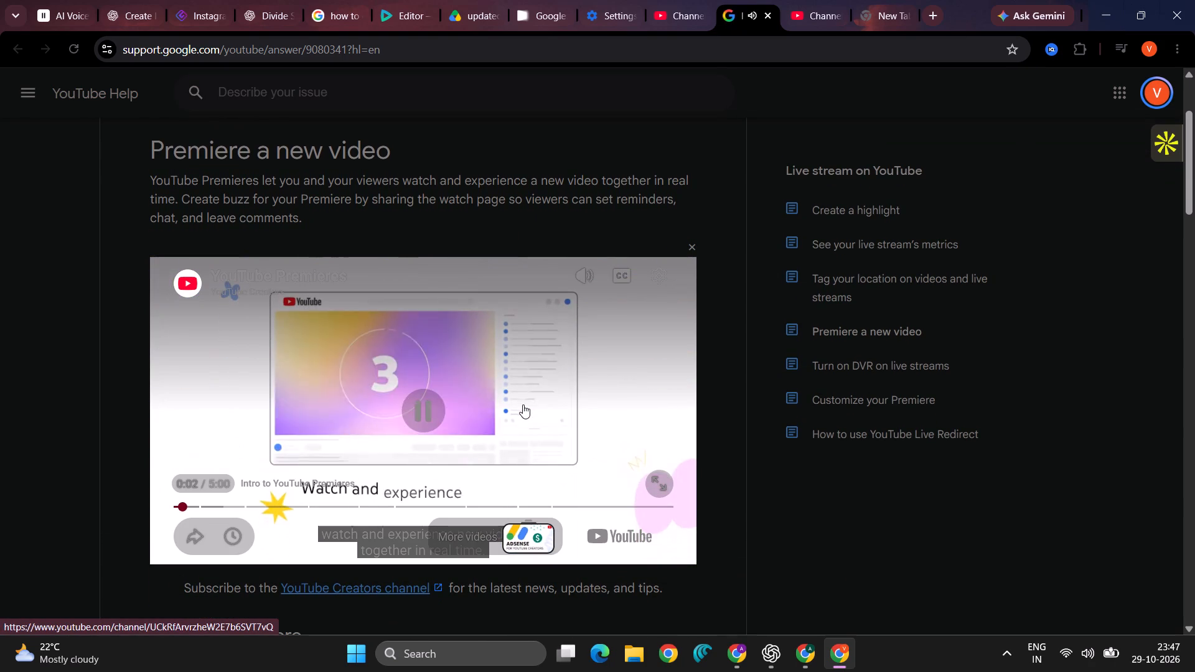
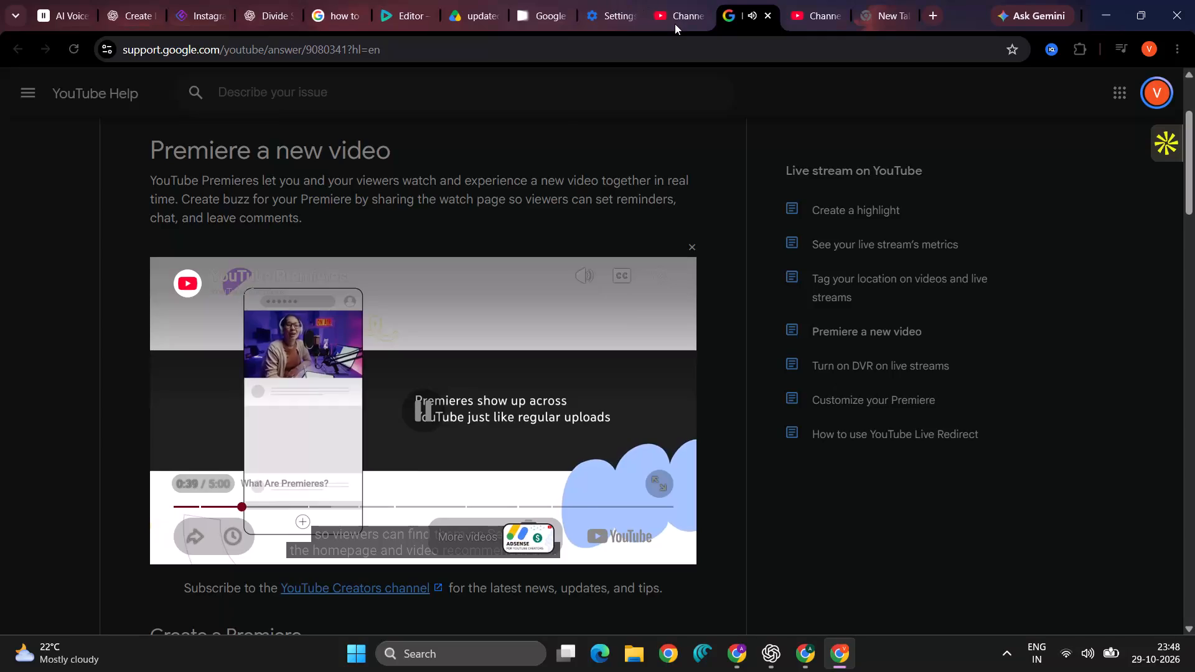
Close the Premiere help article and turn off the instant Premiere option for the public video.
{"action": "left_click", "coordinate": [675, 24]}
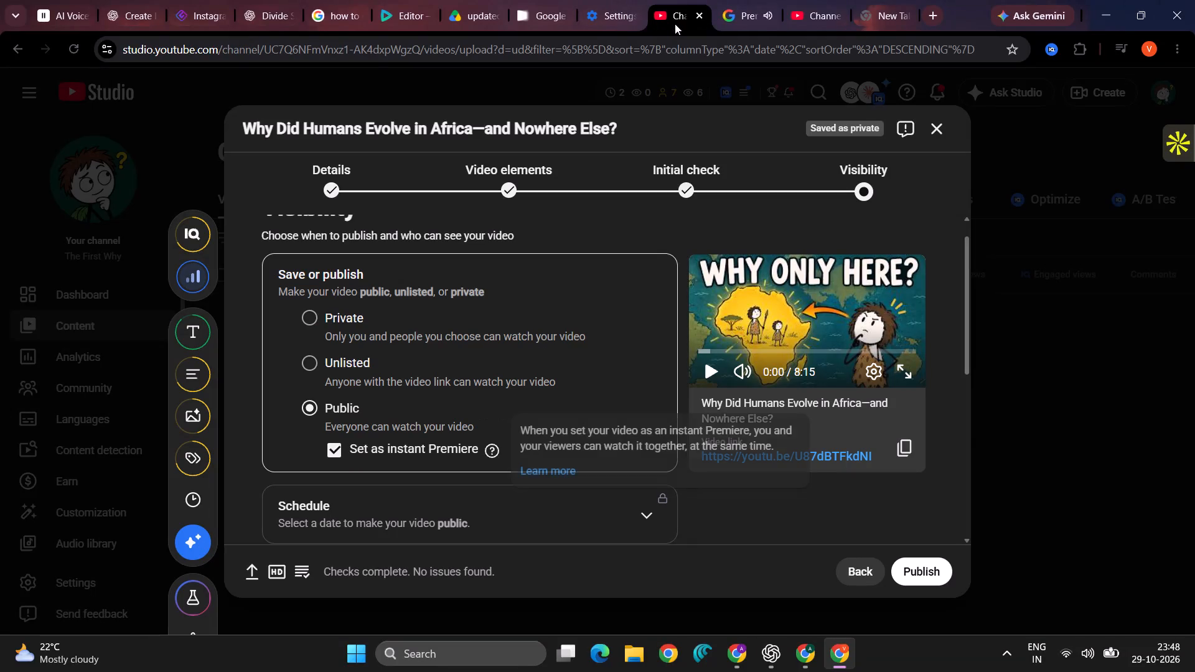
{"action": "left_click", "coordinate": [765, 12]}
{"action": "left_click", "coordinate": [765, 12]}
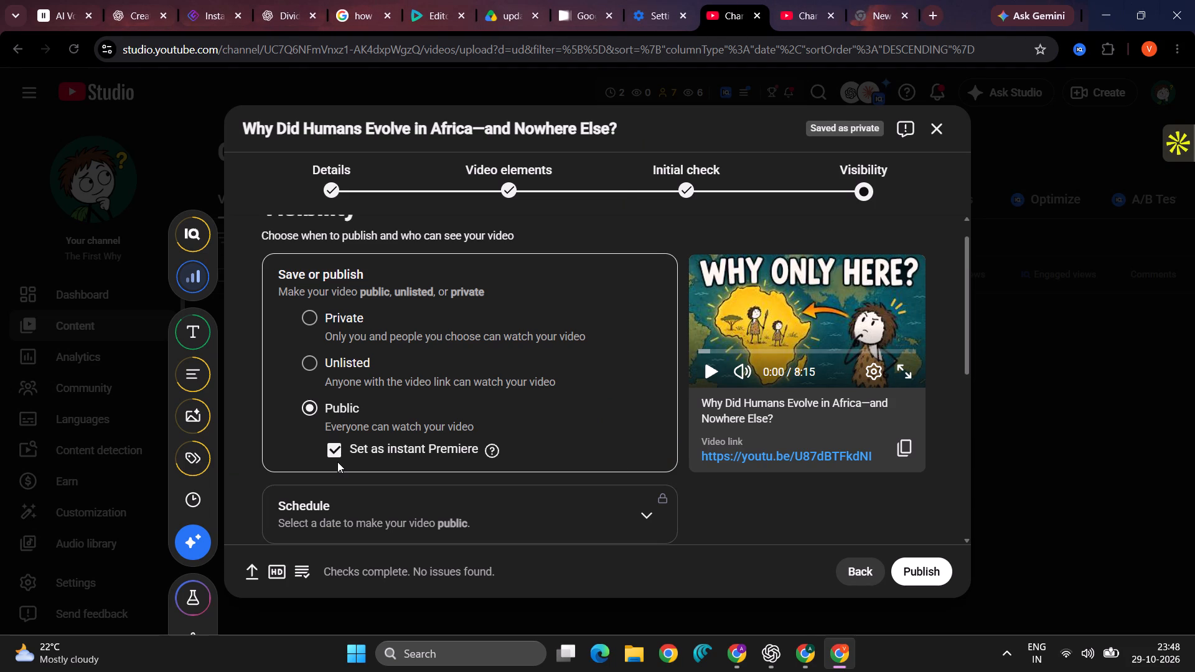
{"action": "left_click", "coordinate": [337, 462]}
{"action": "left_click", "coordinate": [336, 454]}
Review the pre-publish checks and the Schedule options, and return to the Save or publish choice.
{"action": "scroll", "coordinate": [336, 454], "scroll_direction": "down", "scroll_amount": 1}
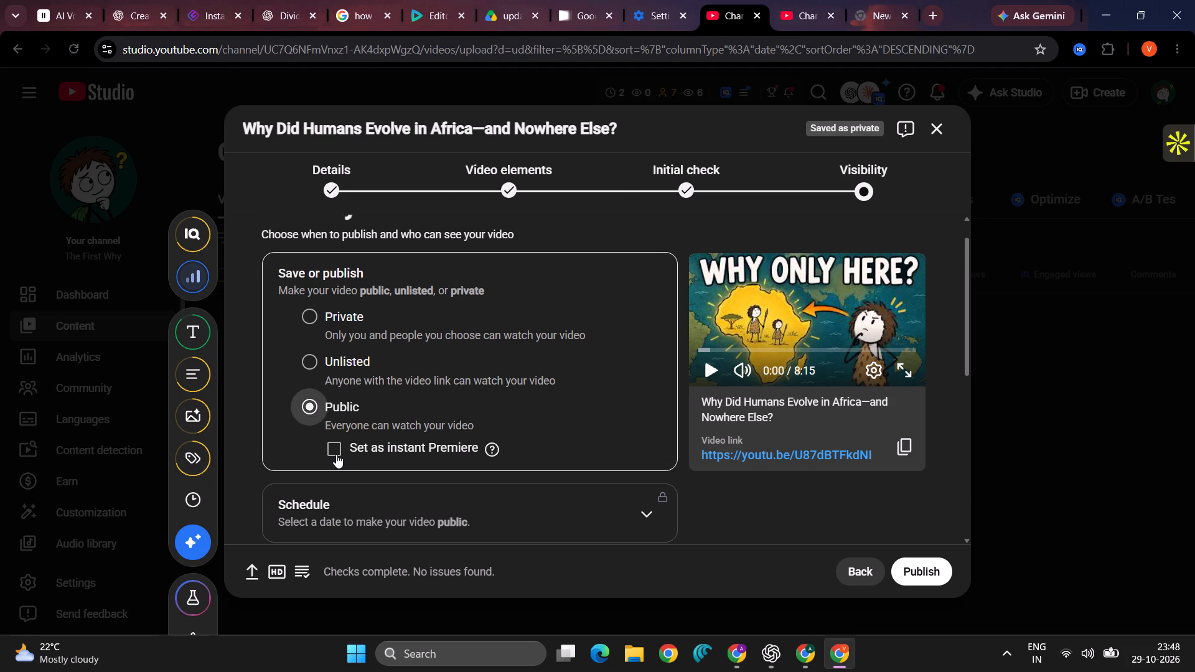
{"action": "scroll", "coordinate": [336, 454], "scroll_direction": "down", "scroll_amount": 3}
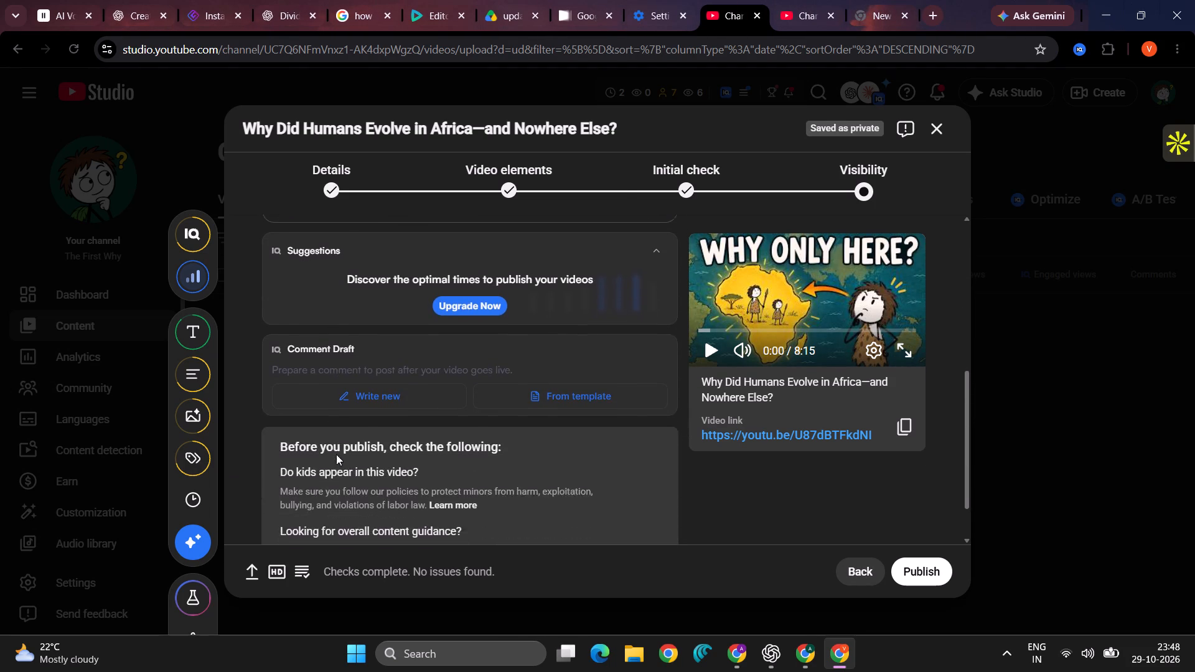
{"action": "scroll", "coordinate": [336, 454], "scroll_direction": "down", "scroll_amount": 2}
{"action": "scroll", "coordinate": [461, 367], "scroll_direction": "up", "scroll_amount": 1}
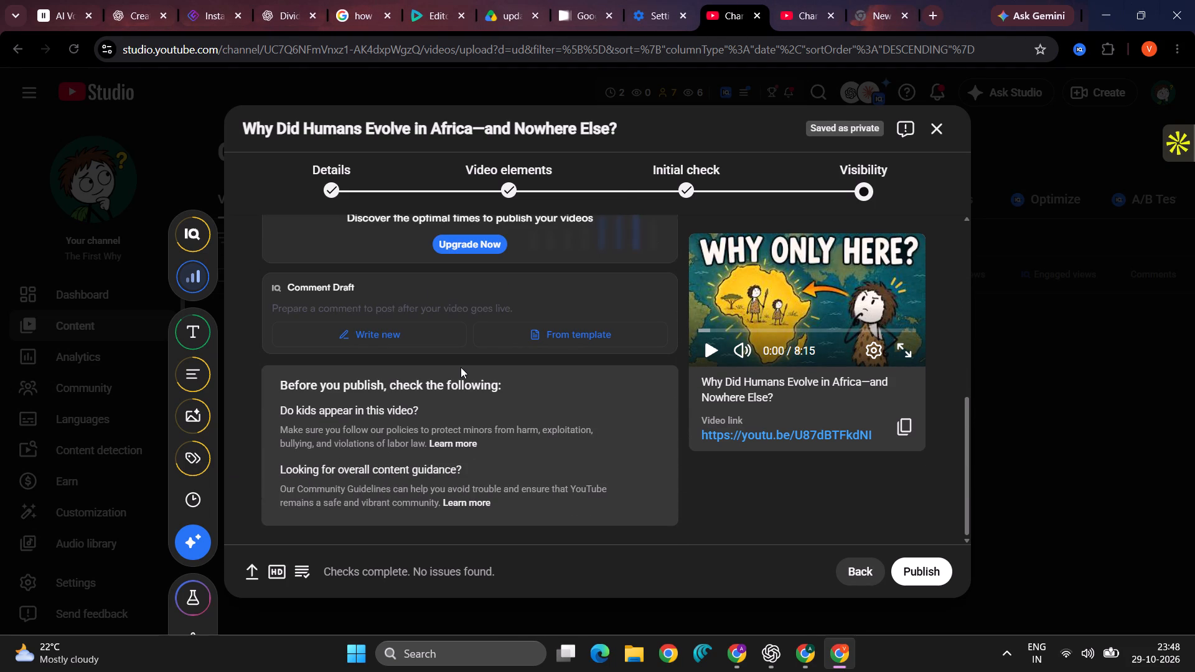
{"action": "scroll", "coordinate": [461, 367], "scroll_direction": "up", "scroll_amount": 1}
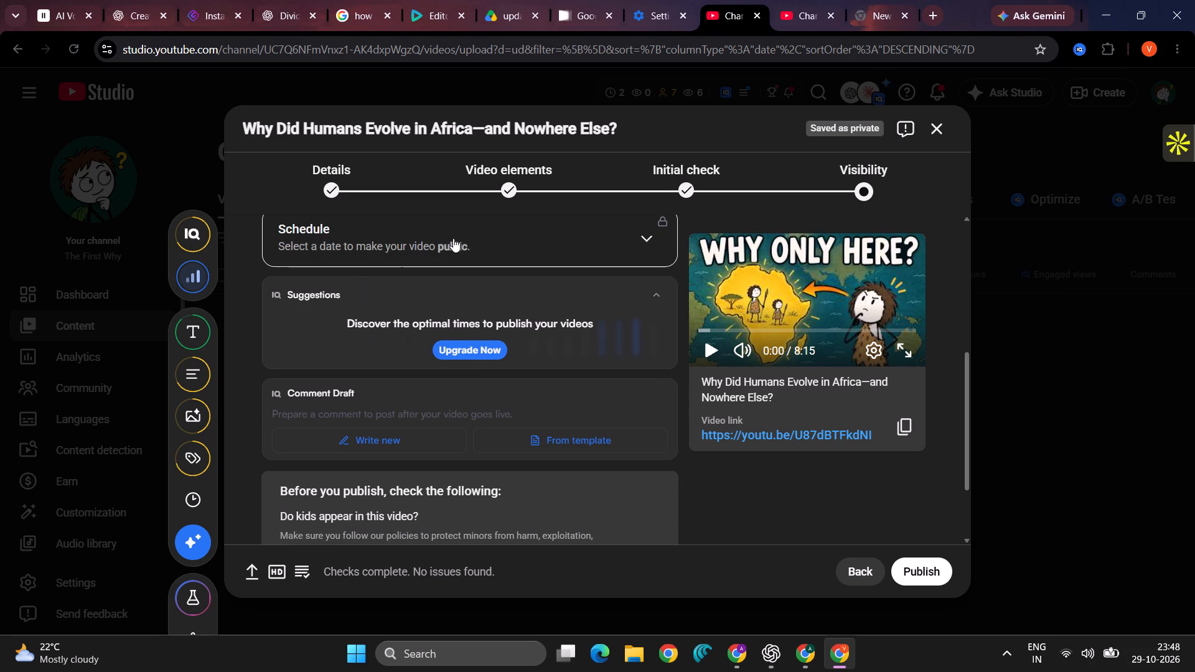
{"action": "left_click", "coordinate": [462, 238]}
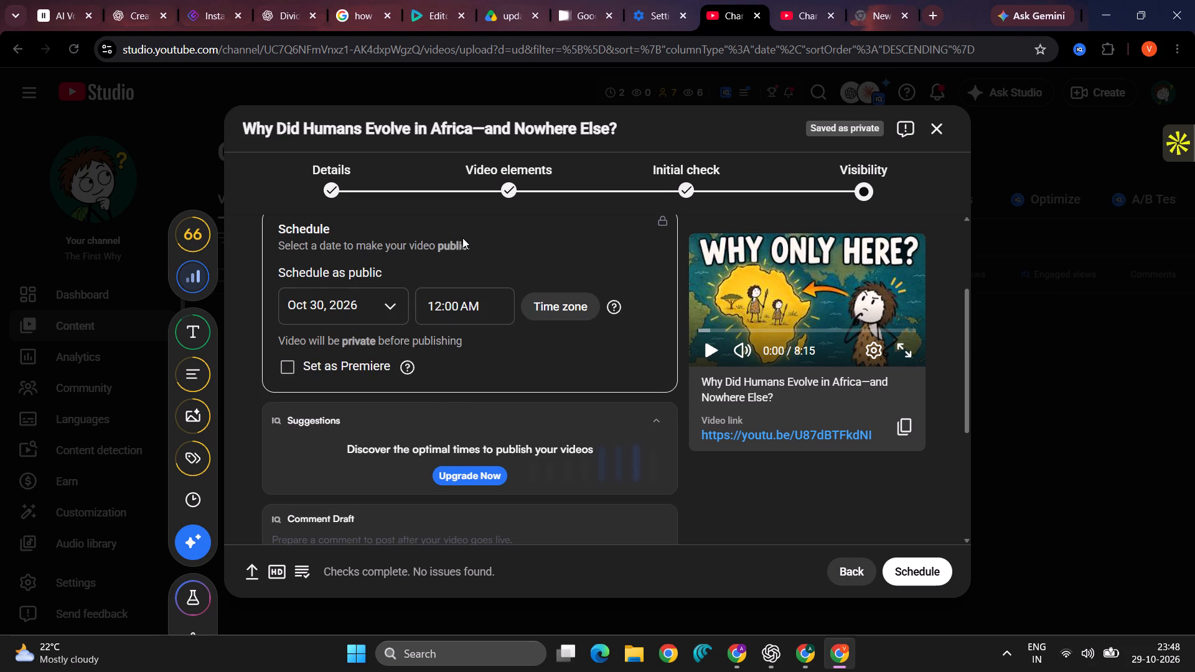
{"action": "left_click", "coordinate": [462, 238]}
{"action": "left_click", "coordinate": [321, 236]}
{"action": "scroll", "coordinate": [321, 236], "scroll_direction": "up", "scroll_amount": 1}
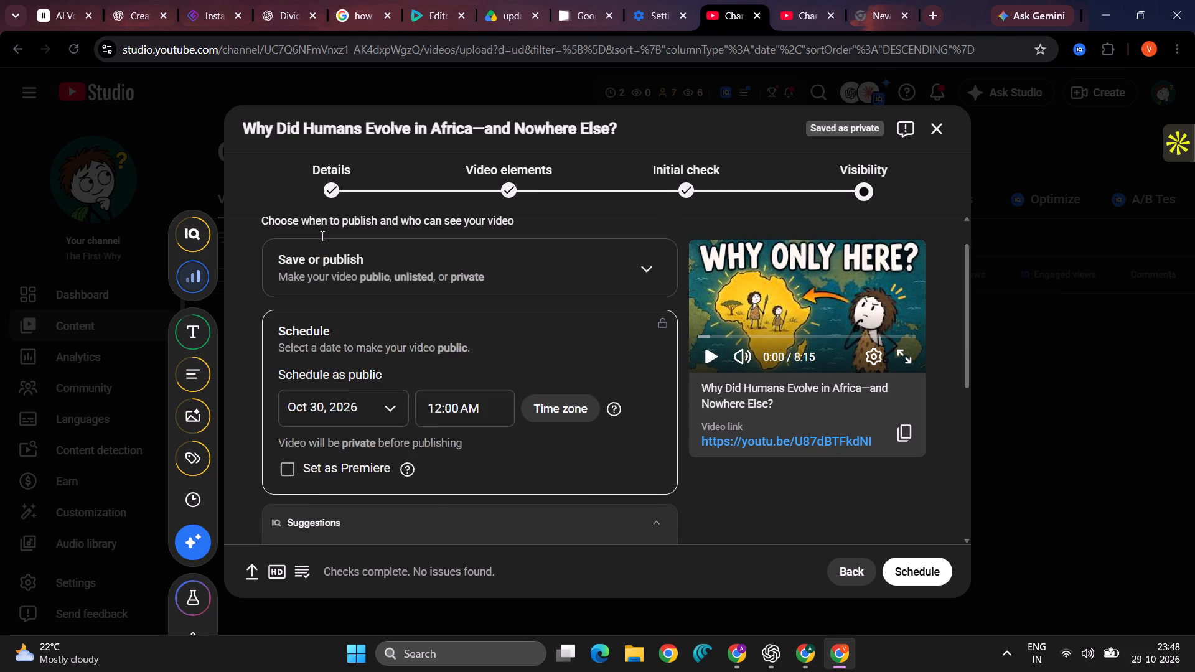
{"action": "scroll", "coordinate": [321, 236], "scroll_direction": "up", "scroll_amount": 1}
{"action": "left_click", "coordinate": [565, 304]}
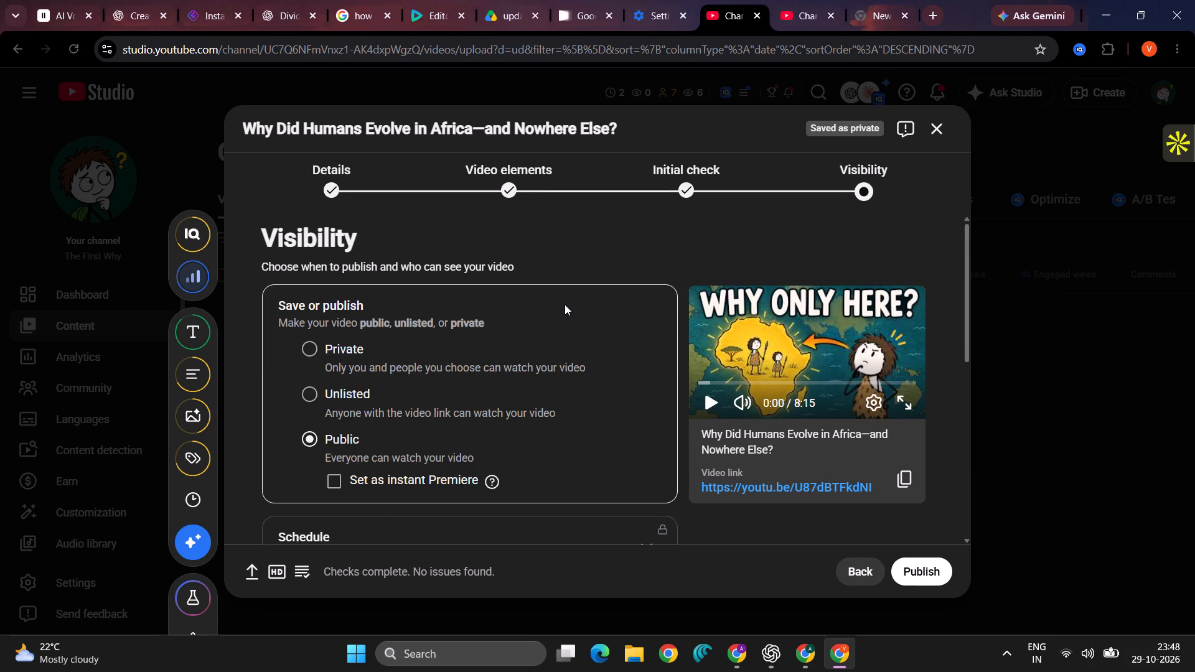
Publish the human-origins video as Public and dismiss the sharing dialog.
{"action": "scroll", "coordinate": [565, 304], "scroll_direction": "down", "scroll_amount": 3}
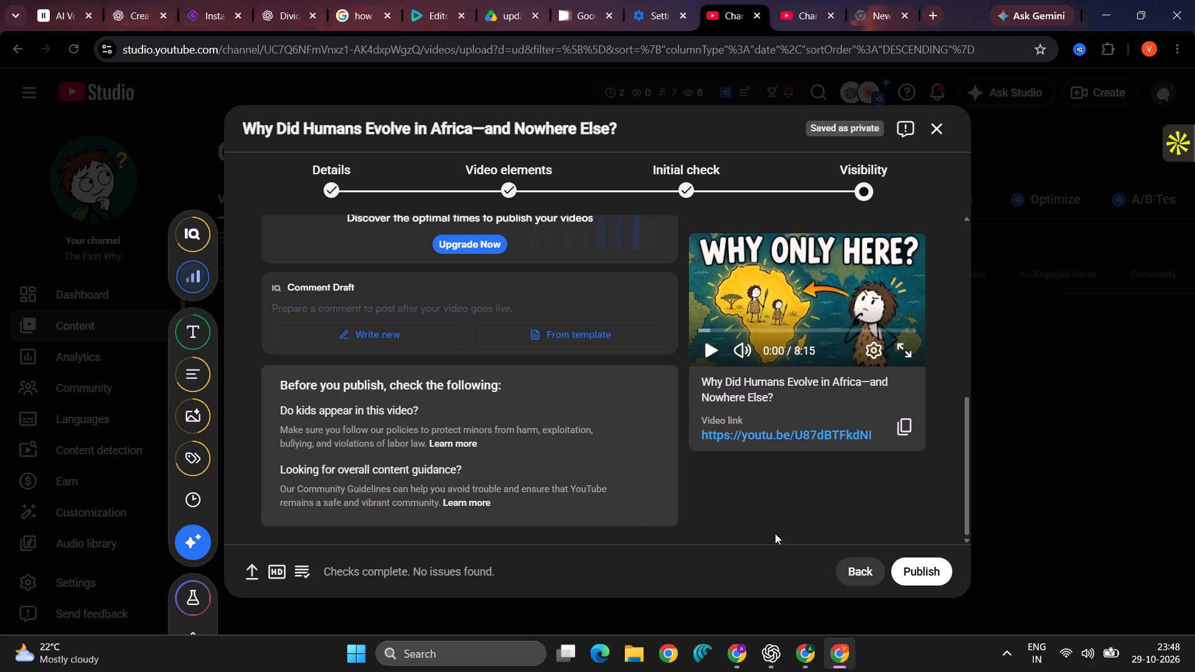
{"action": "left_click", "coordinate": [922, 575]}
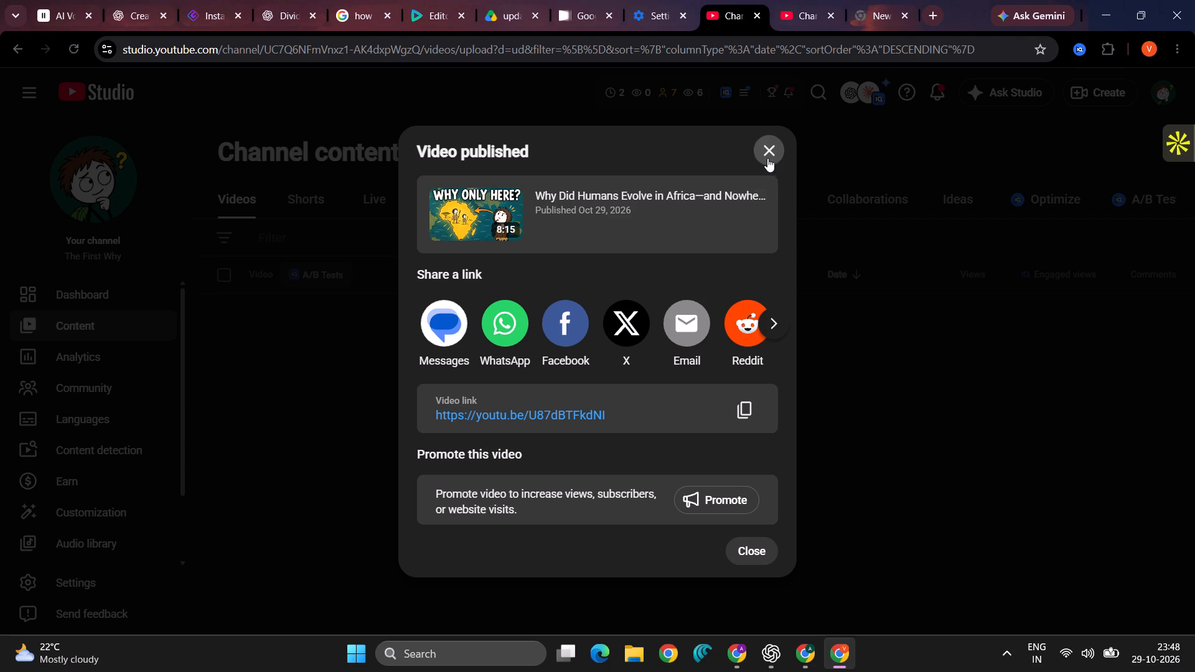
{"action": "left_click", "coordinate": [752, 555]}
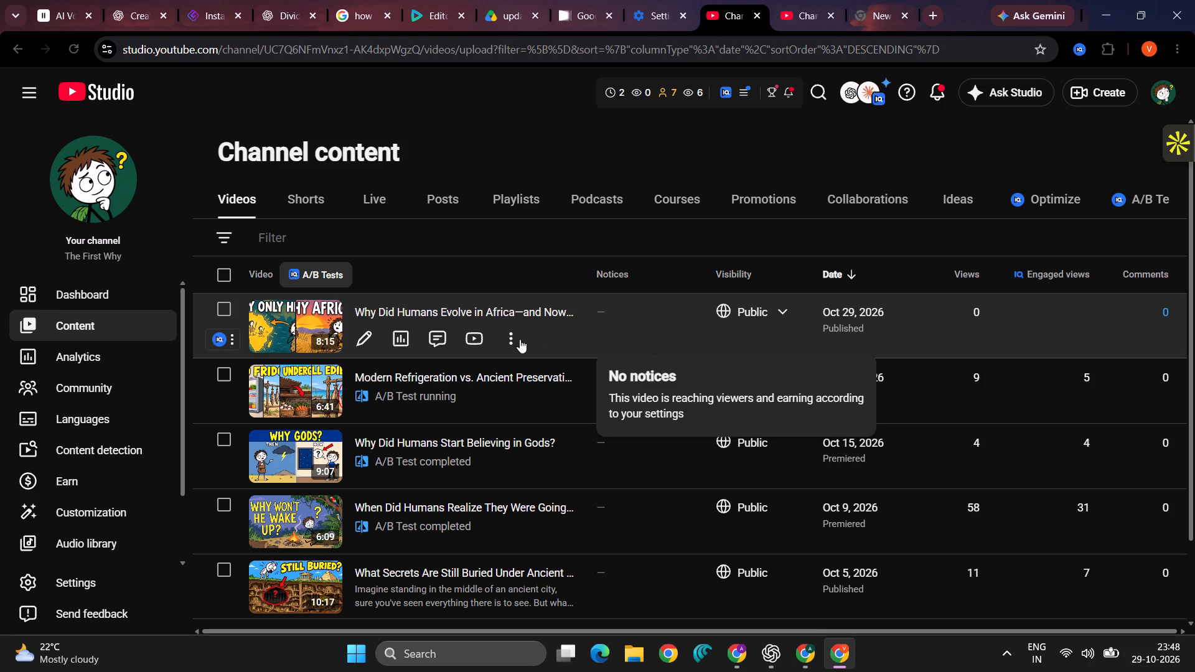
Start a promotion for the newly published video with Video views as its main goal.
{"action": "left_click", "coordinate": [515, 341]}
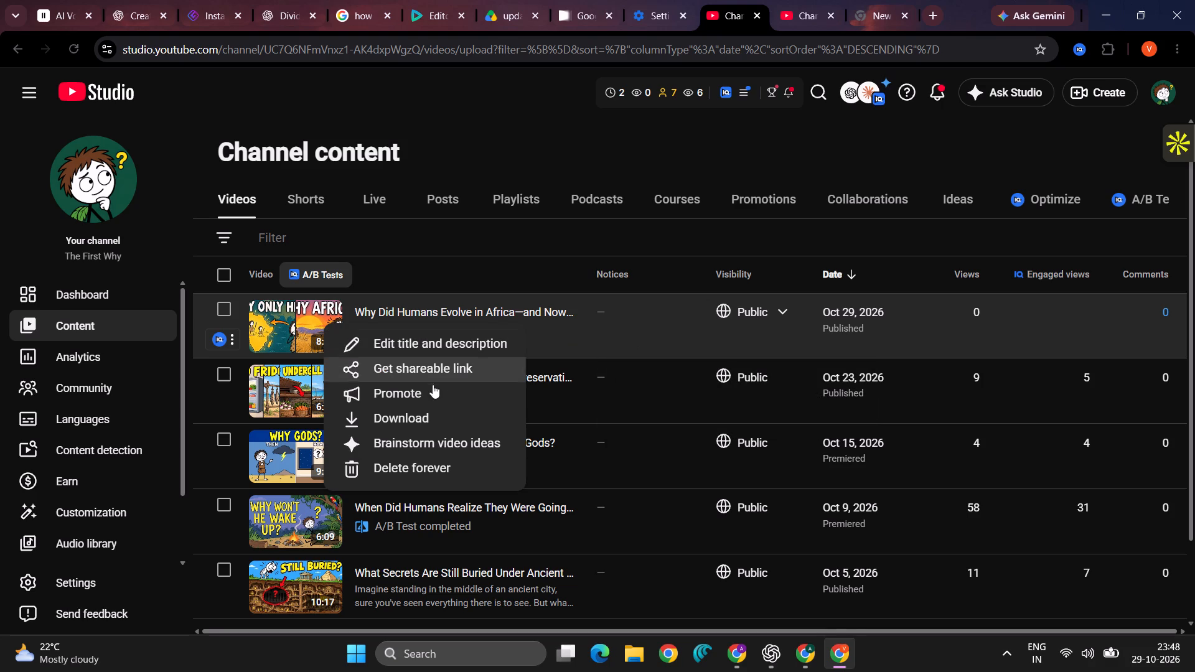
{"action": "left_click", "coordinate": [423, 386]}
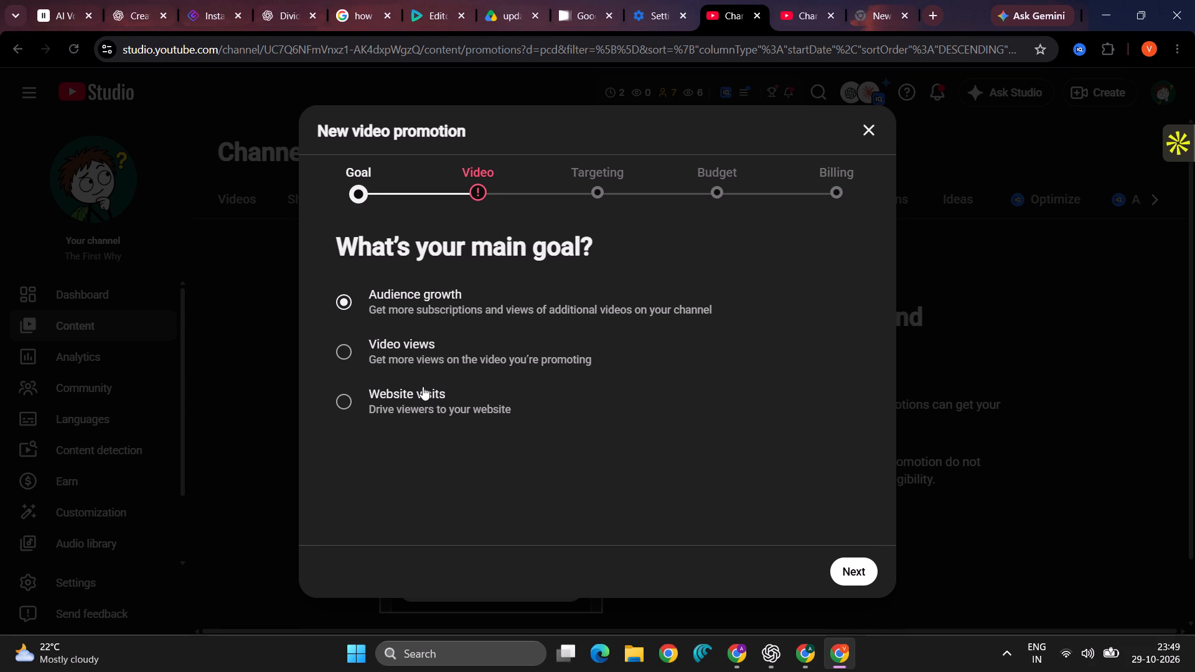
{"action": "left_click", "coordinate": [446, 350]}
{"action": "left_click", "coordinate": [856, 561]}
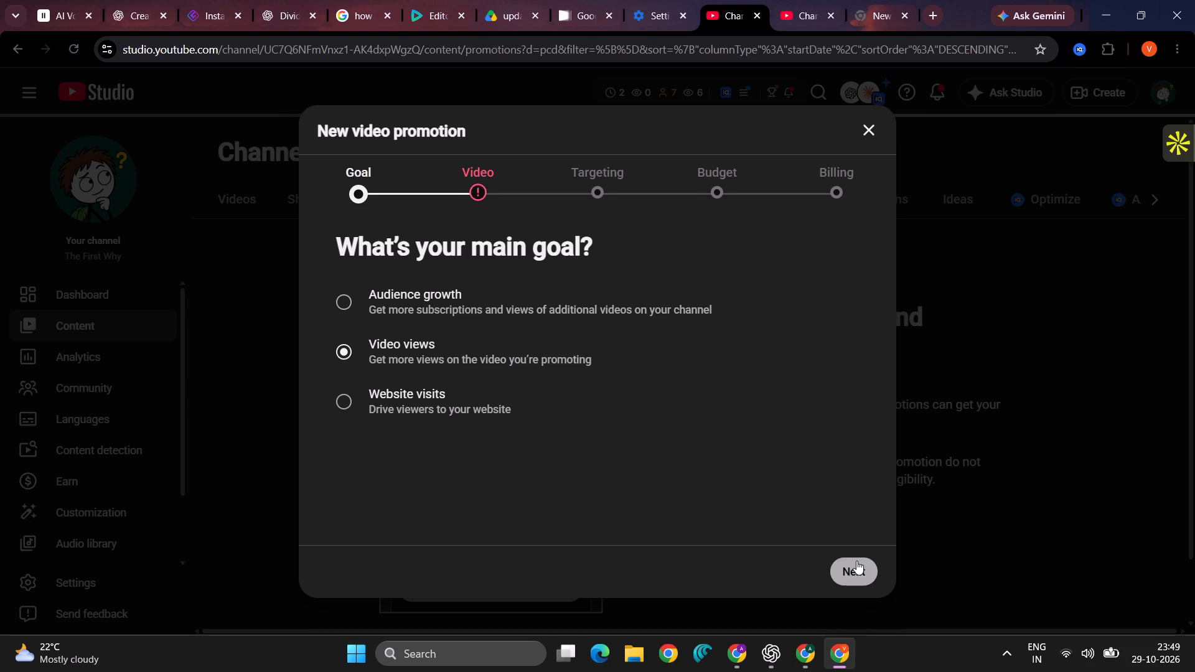
Review the promotion's suggested headline, description and ad preview, and continue to Targeting.
{"action": "scroll", "coordinate": [777, 455], "scroll_direction": "down", "scroll_amount": 1}
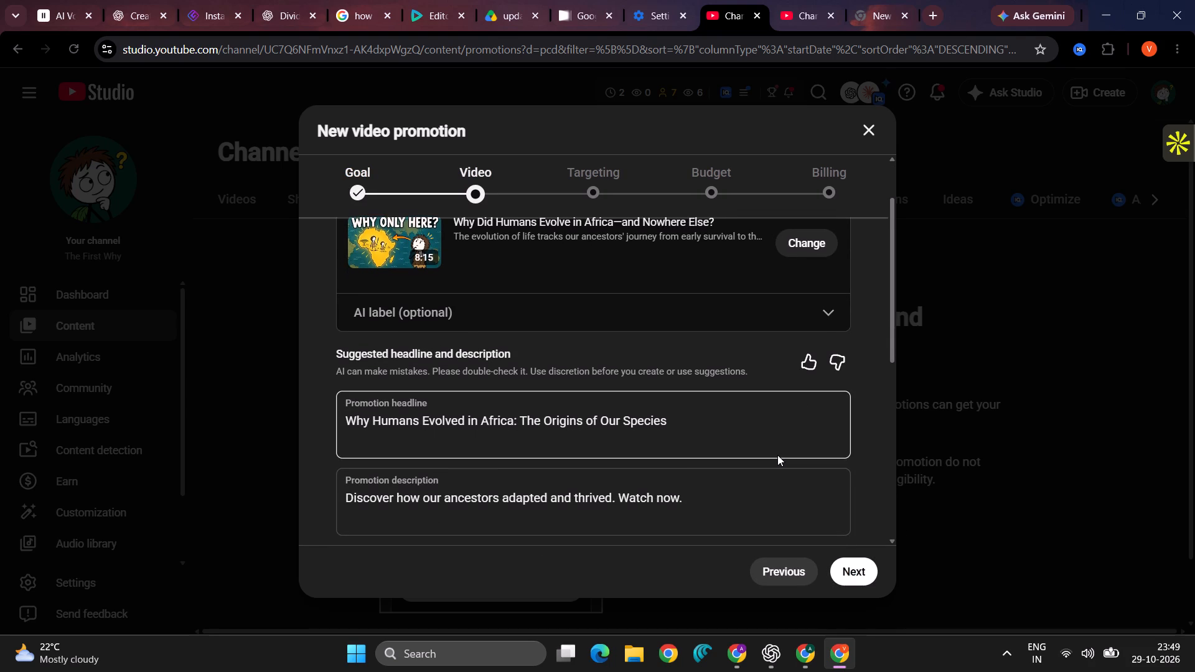
{"action": "scroll", "coordinate": [777, 455], "scroll_direction": "down", "scroll_amount": 2}
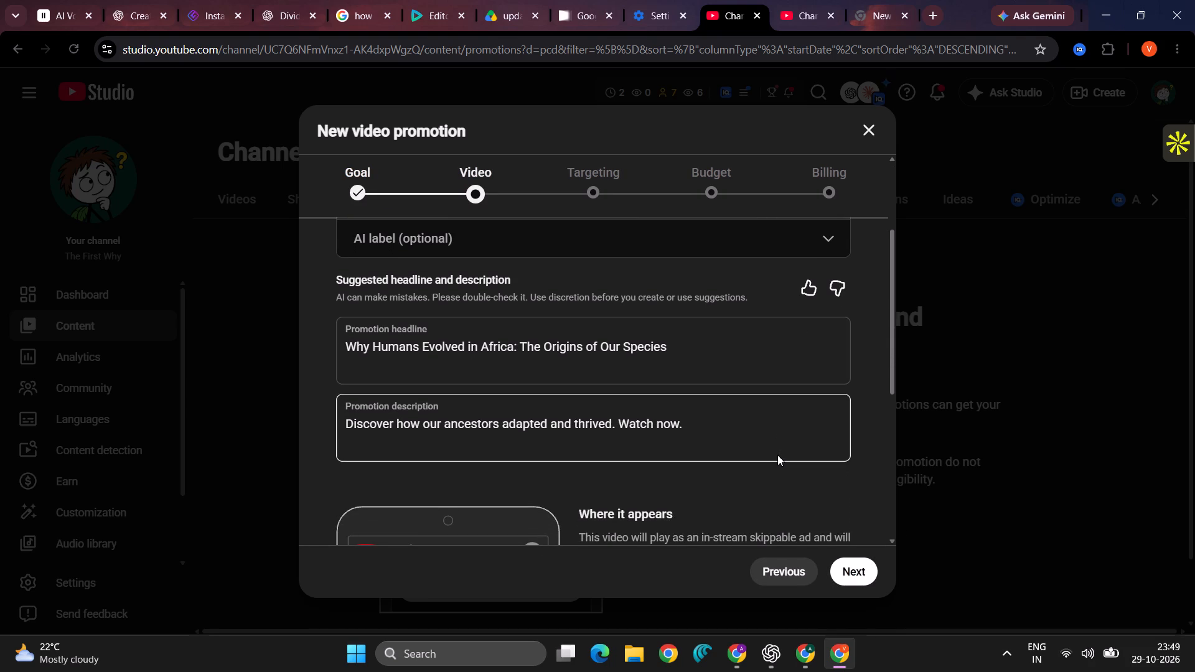
{"action": "scroll", "coordinate": [777, 455], "scroll_direction": "down", "scroll_amount": 2}
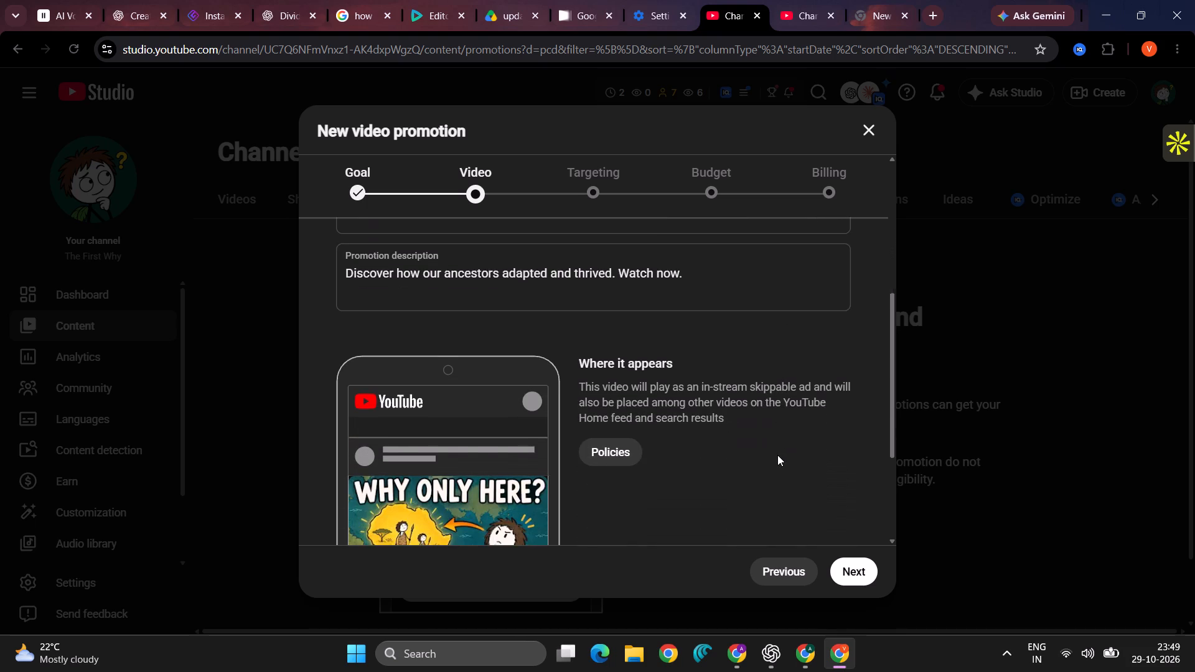
{"action": "scroll", "coordinate": [777, 455], "scroll_direction": "down", "scroll_amount": 2}
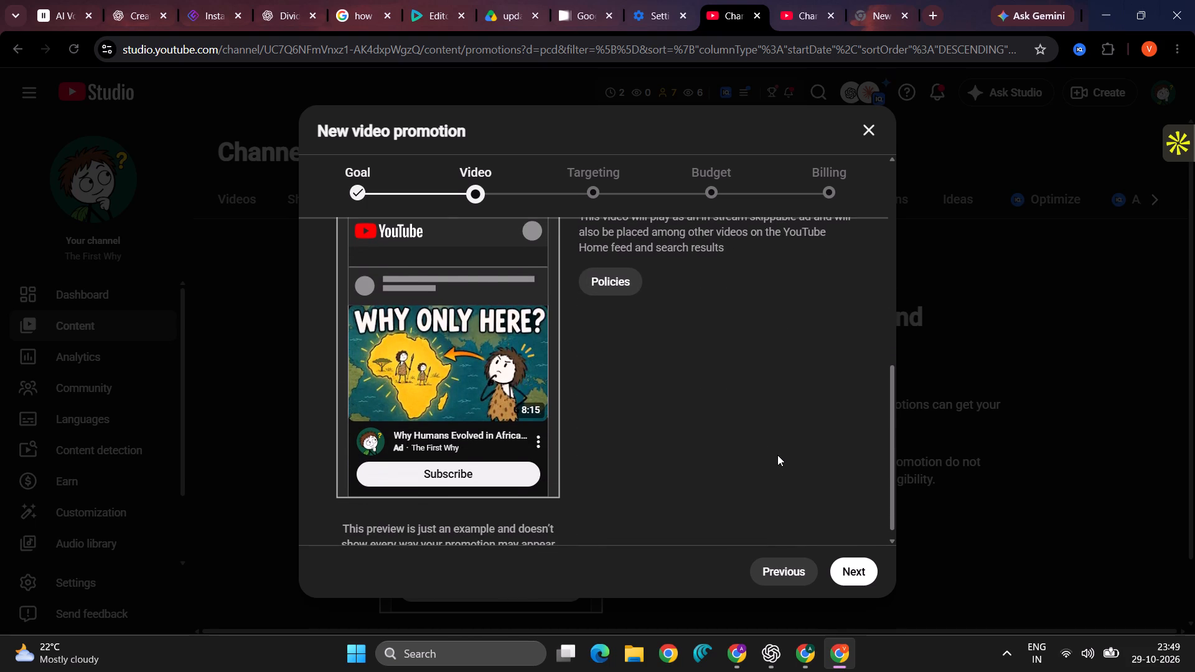
{"action": "scroll", "coordinate": [777, 455], "scroll_direction": "down", "scroll_amount": 1}
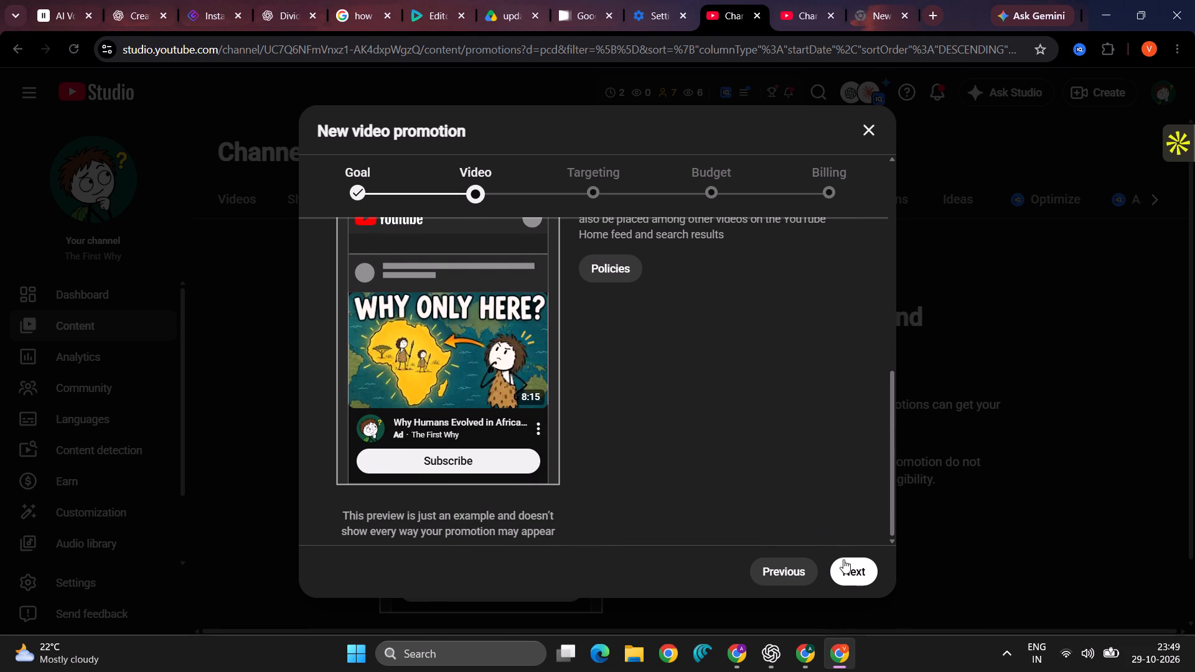
{"action": "left_click", "coordinate": [844, 561]}
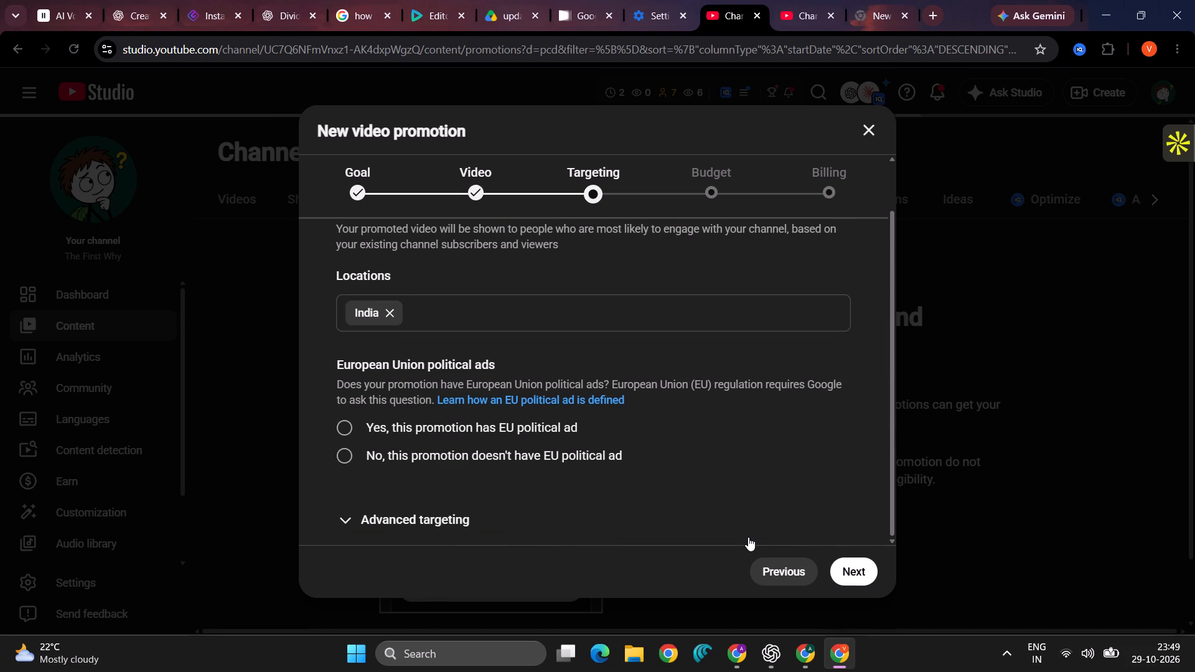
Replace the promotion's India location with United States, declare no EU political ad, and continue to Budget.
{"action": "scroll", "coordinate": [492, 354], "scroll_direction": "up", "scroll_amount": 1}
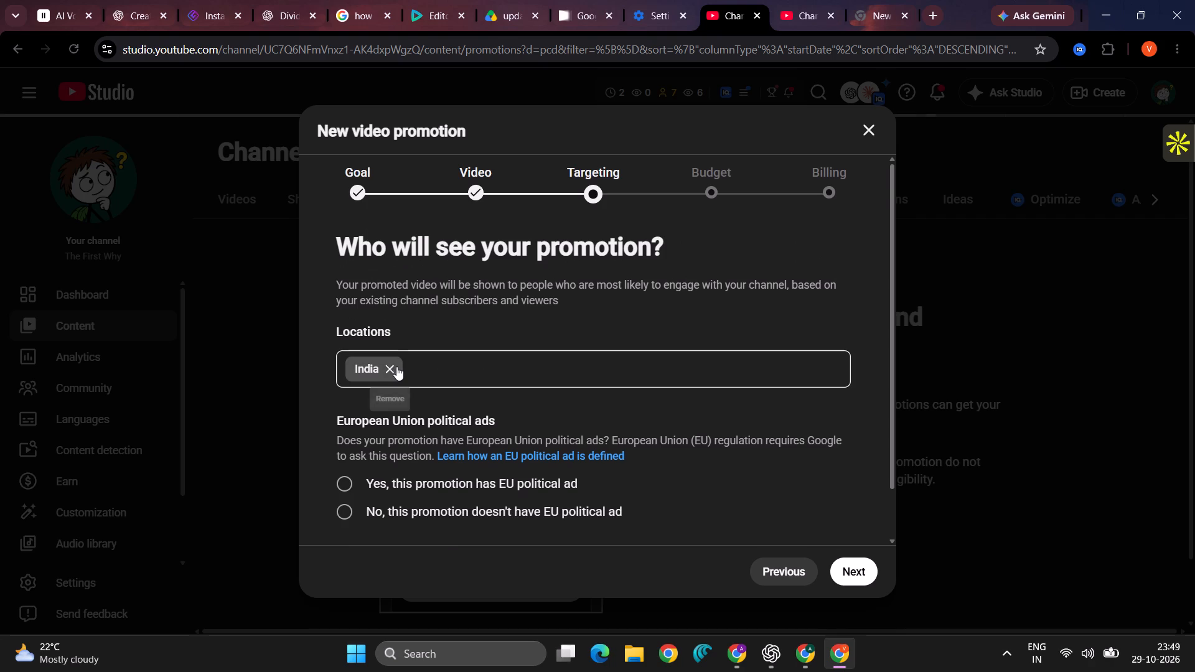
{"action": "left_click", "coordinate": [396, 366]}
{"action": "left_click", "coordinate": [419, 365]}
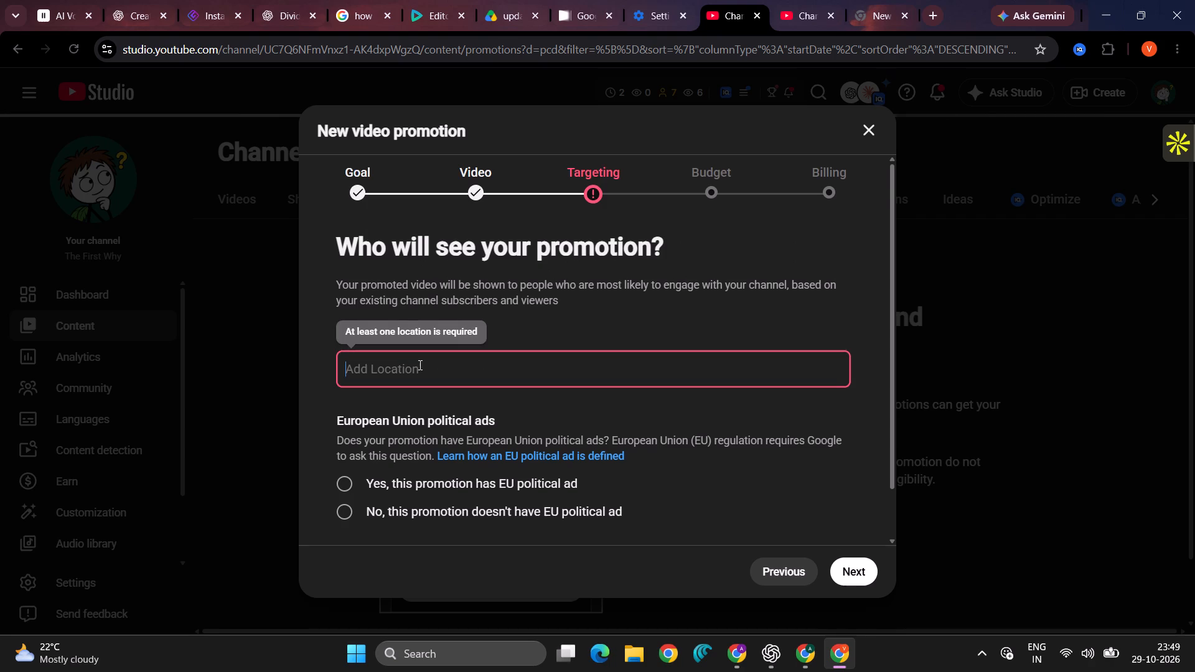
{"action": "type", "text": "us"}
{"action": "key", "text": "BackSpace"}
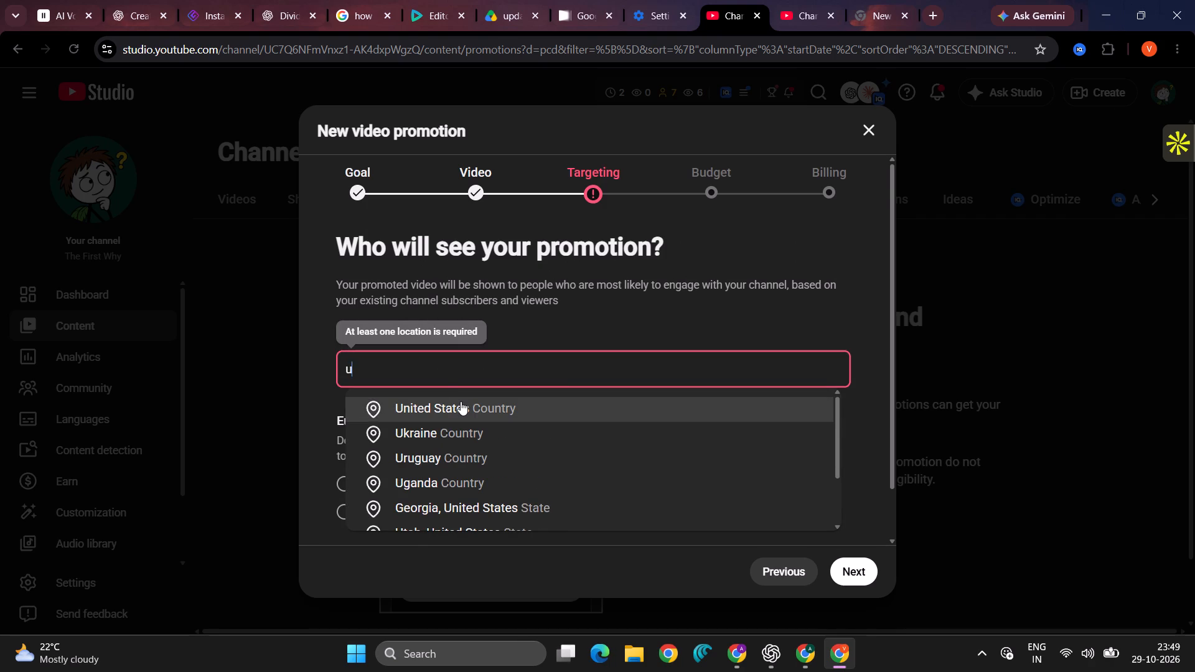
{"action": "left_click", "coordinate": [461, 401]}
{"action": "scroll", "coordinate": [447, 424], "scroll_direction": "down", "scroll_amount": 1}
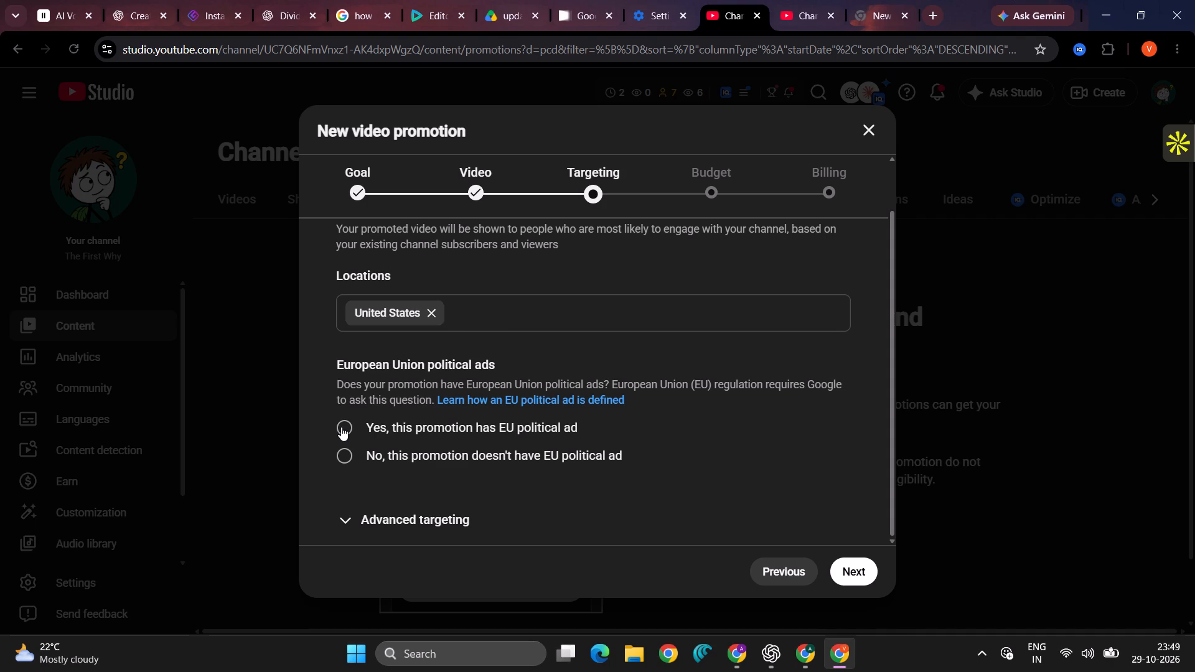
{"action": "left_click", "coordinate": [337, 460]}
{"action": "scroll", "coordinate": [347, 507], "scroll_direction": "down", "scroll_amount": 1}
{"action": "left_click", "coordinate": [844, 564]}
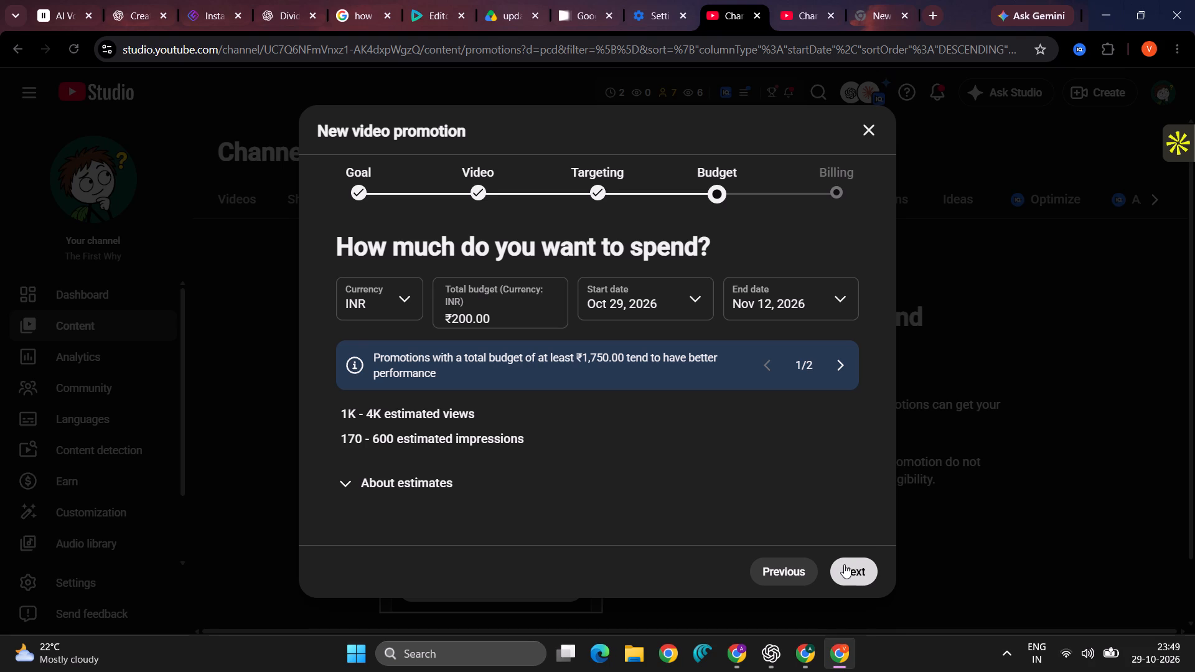
Examine the promotion's budget, dates and About estimates explanation, and close the promotion setup without creating it.
{"action": "scroll", "coordinate": [715, 481], "scroll_direction": "down", "scroll_amount": 1}
{"action": "left_click", "coordinate": [387, 482]}
{"action": "scroll", "coordinate": [387, 482], "scroll_direction": "down", "scroll_amount": 1}
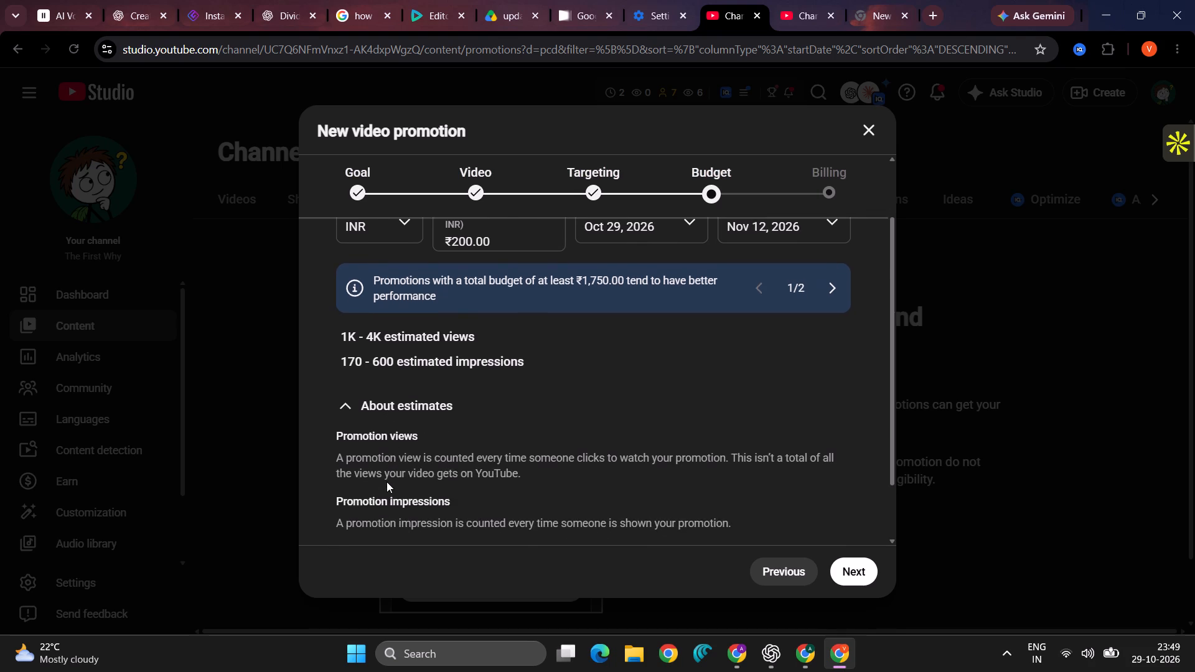
{"action": "scroll", "coordinate": [387, 482], "scroll_direction": "down", "scroll_amount": 1}
{"action": "scroll", "coordinate": [387, 482], "scroll_direction": "up", "scroll_amount": 3}
{"action": "scroll", "coordinate": [387, 482], "scroll_direction": "down", "scroll_amount": 2}
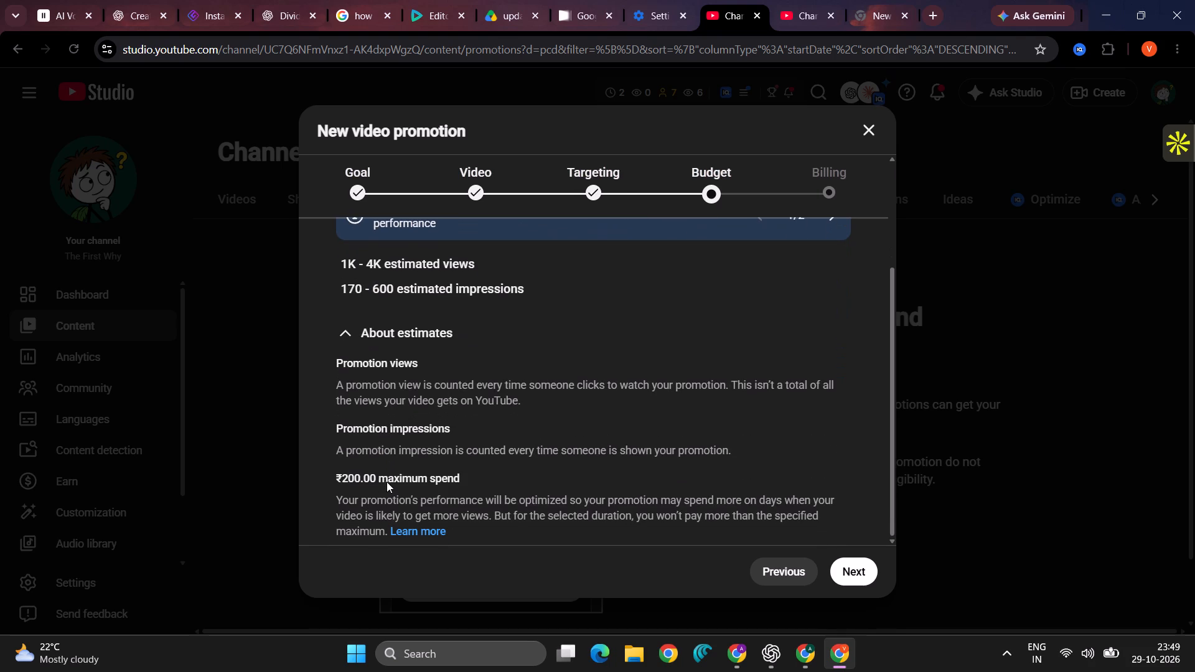
{"action": "scroll", "coordinate": [387, 482], "scroll_direction": "up", "scroll_amount": 1}
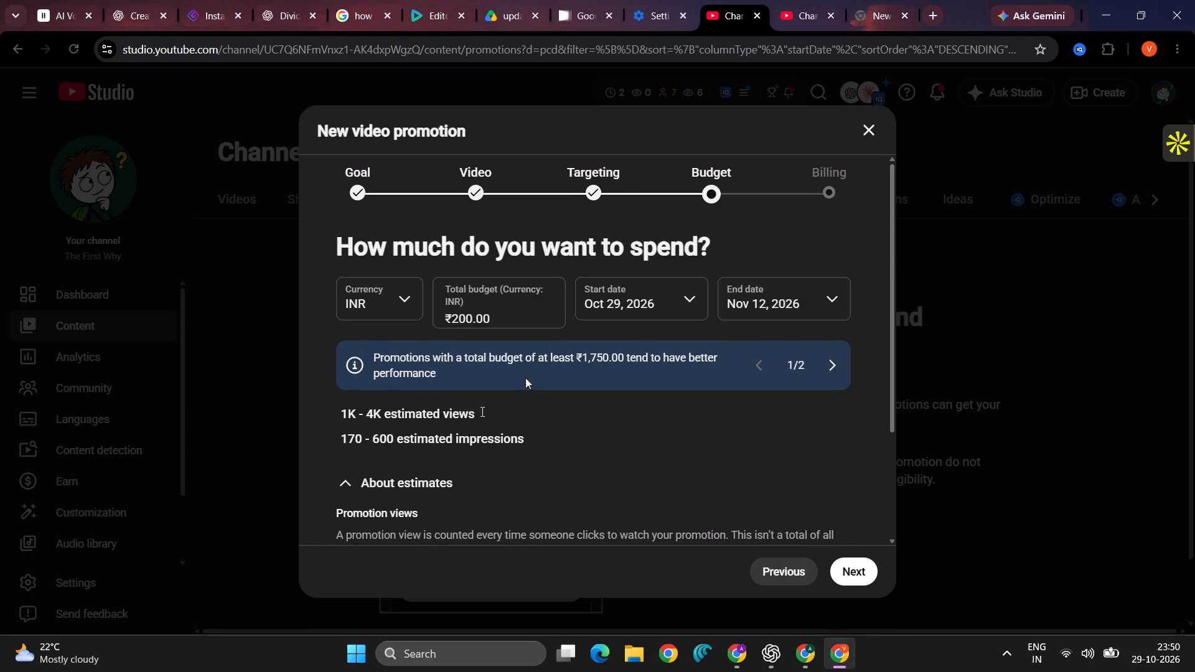
{"action": "scroll", "coordinate": [497, 416], "scroll_direction": "down", "scroll_amount": 1}
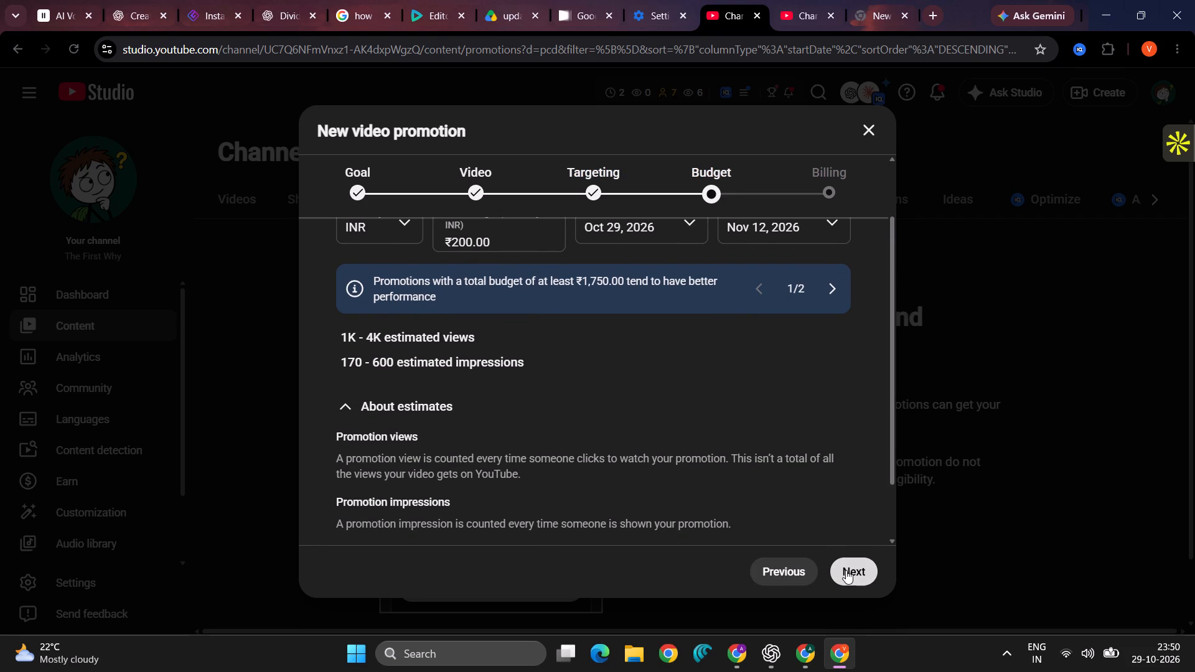
{"action": "scroll", "coordinate": [785, 465], "scroll_direction": "up", "scroll_amount": 2}
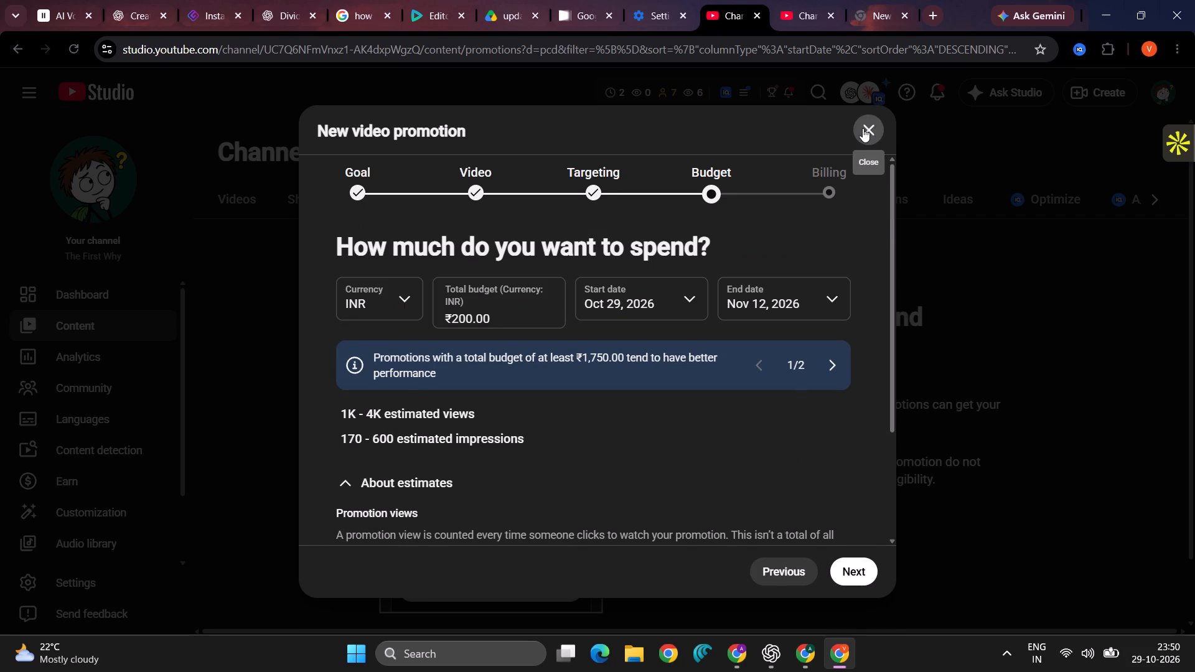
{"action": "left_click", "coordinate": [863, 128]}
{"action": "scroll", "coordinate": [711, 398], "scroll_direction": "down", "scroll_amount": 3}
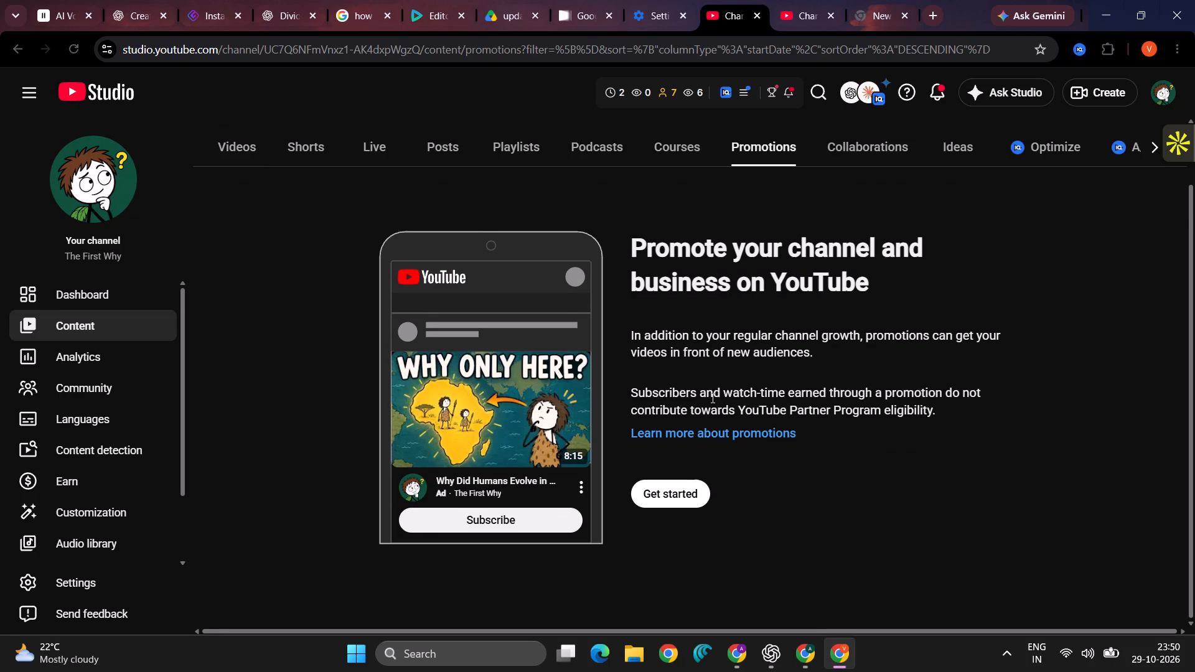
Look through the channel's Courses, Podcasts, Playlists, Posts, Live, Shorts and Videos content, and reload the Videos list.
{"action": "scroll", "coordinate": [711, 398], "scroll_direction": "up", "scroll_amount": 2}
{"action": "left_click", "coordinate": [672, 210]}
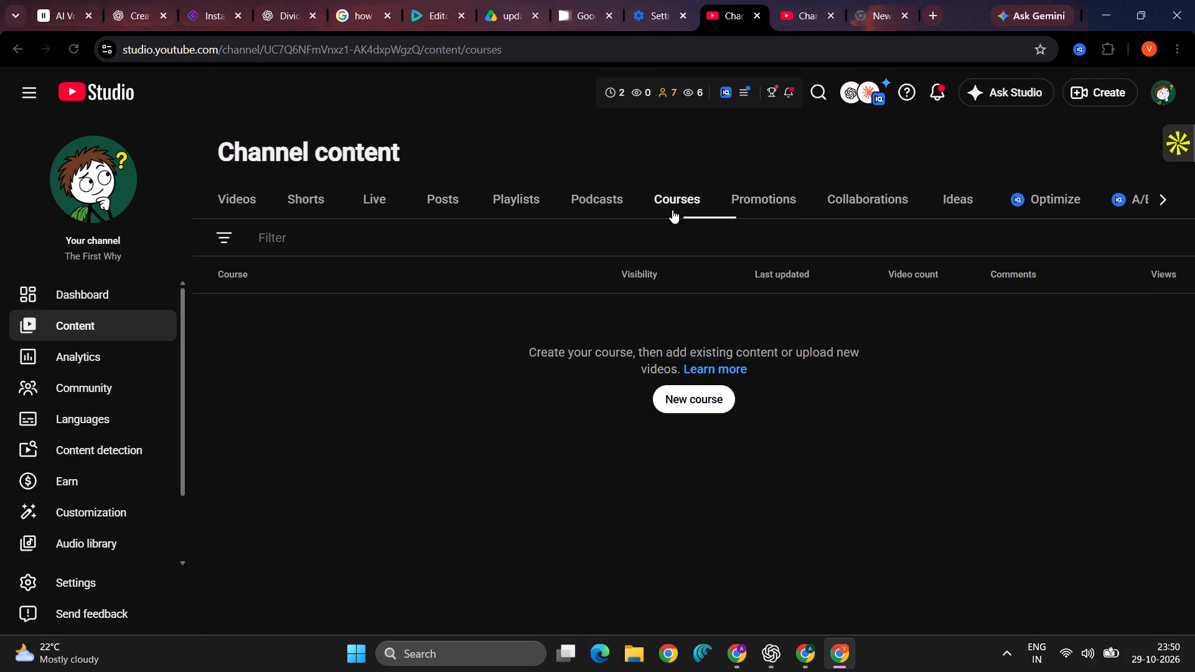
{"action": "left_click", "coordinate": [596, 198]}
{"action": "left_click", "coordinate": [491, 190]}
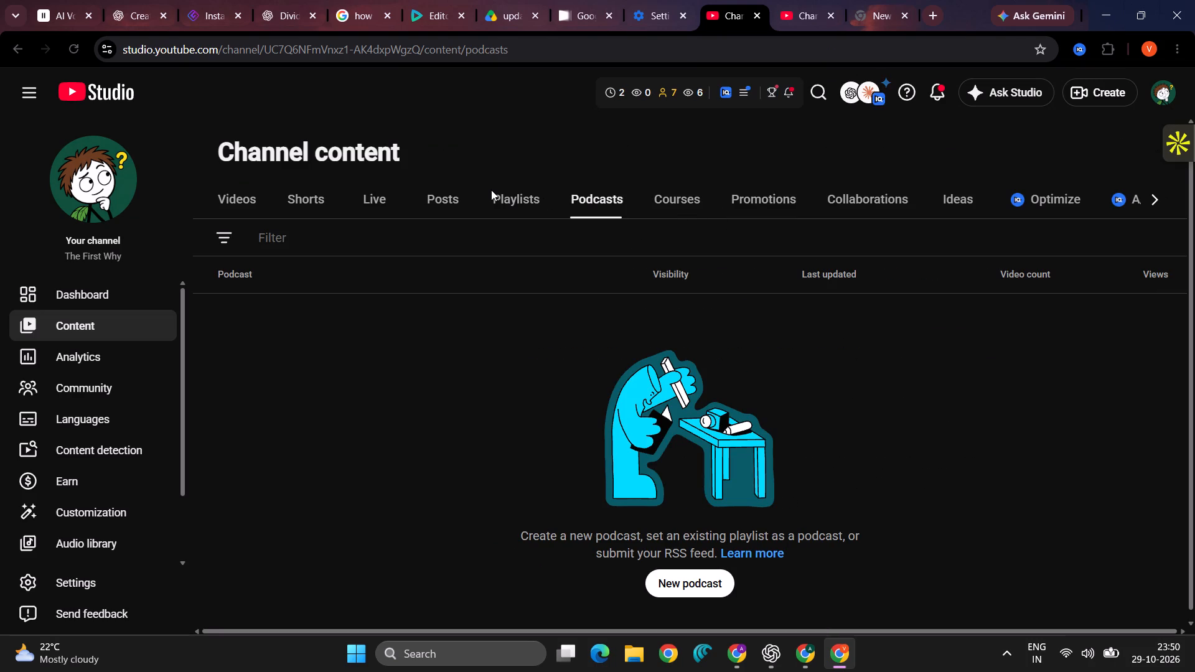
{"action": "left_click", "coordinate": [494, 194]}
{"action": "left_click", "coordinate": [454, 199]}
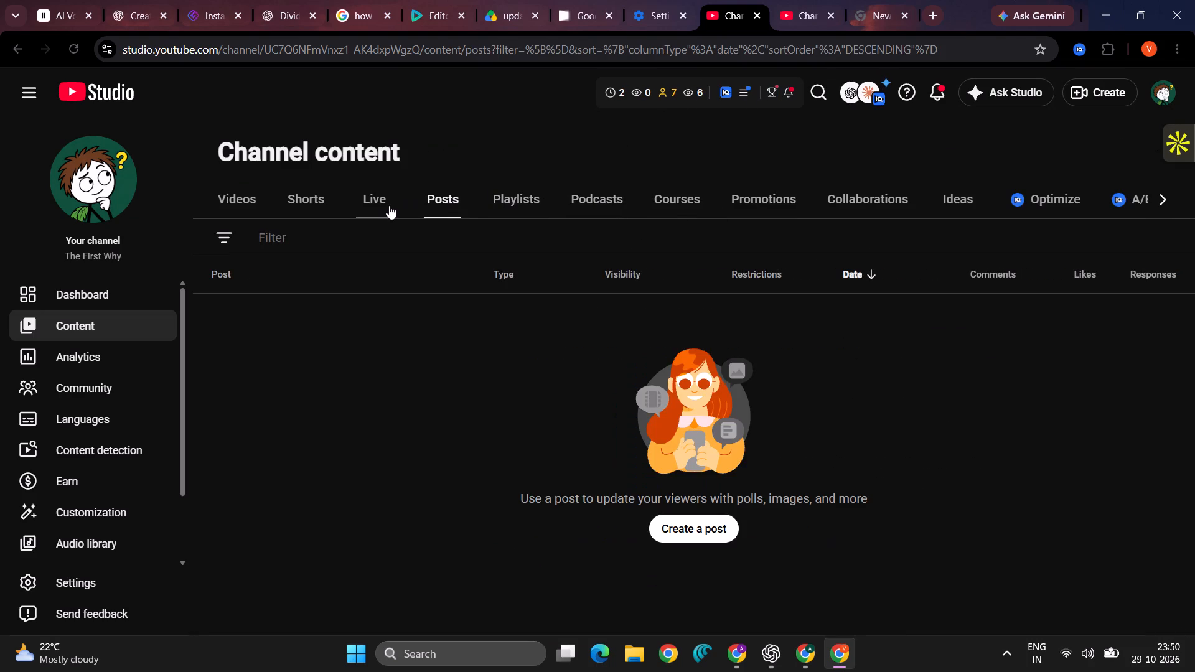
{"action": "left_click", "coordinate": [389, 205]}
{"action": "left_click", "coordinate": [291, 210]}
{"action": "left_click", "coordinate": [237, 209]}
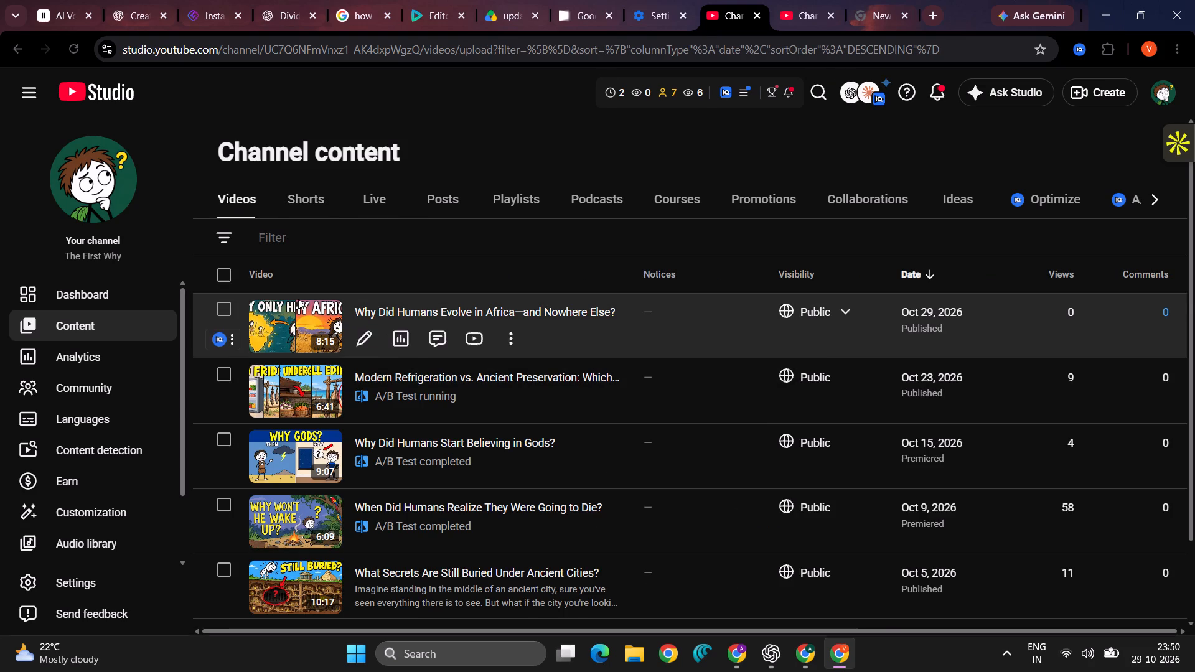
{"action": "left_click", "coordinate": [67, 47]}
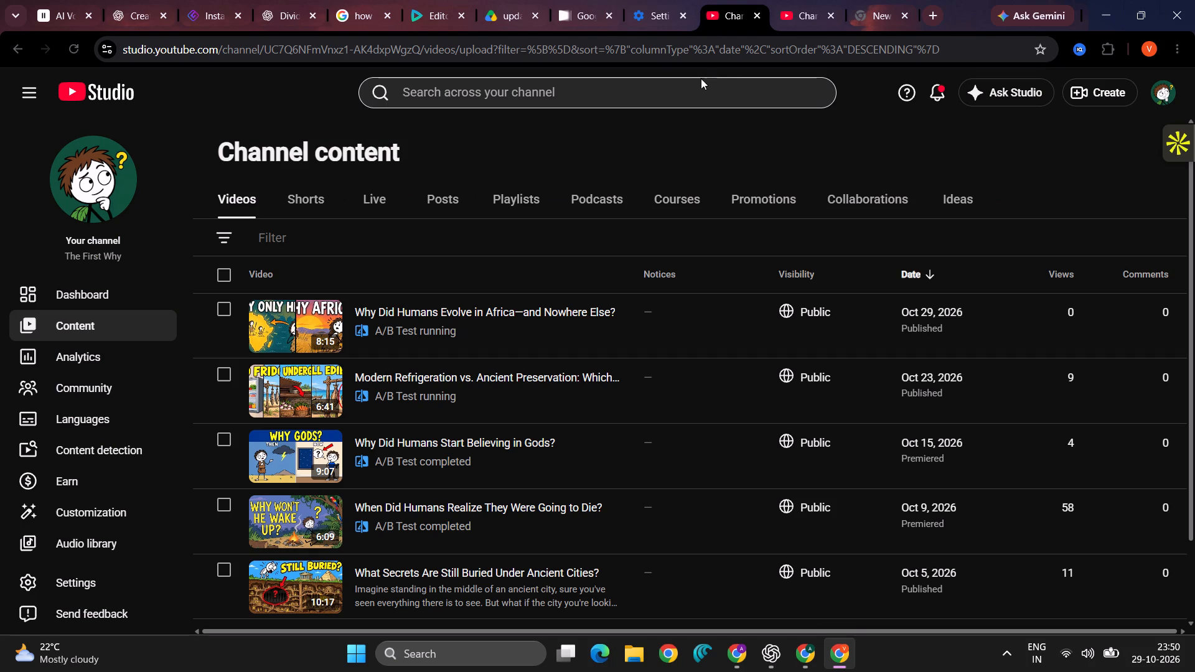
{"action": "left_click", "coordinate": [761, 14]}
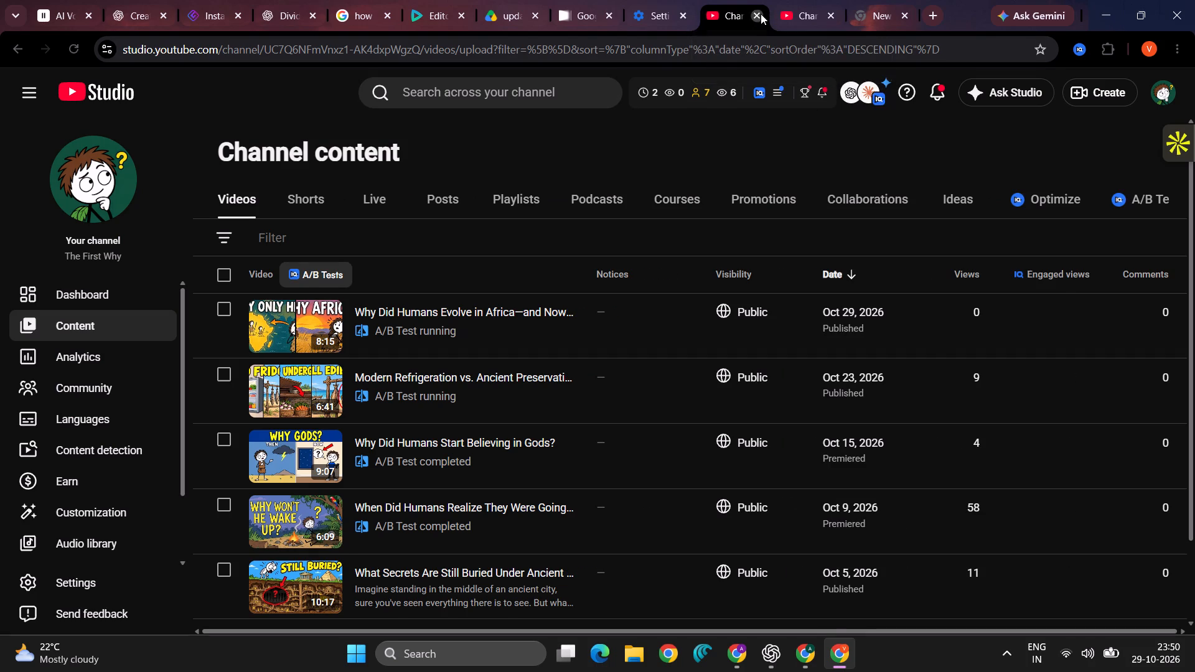
{"action": "left_click", "coordinate": [835, 14]}
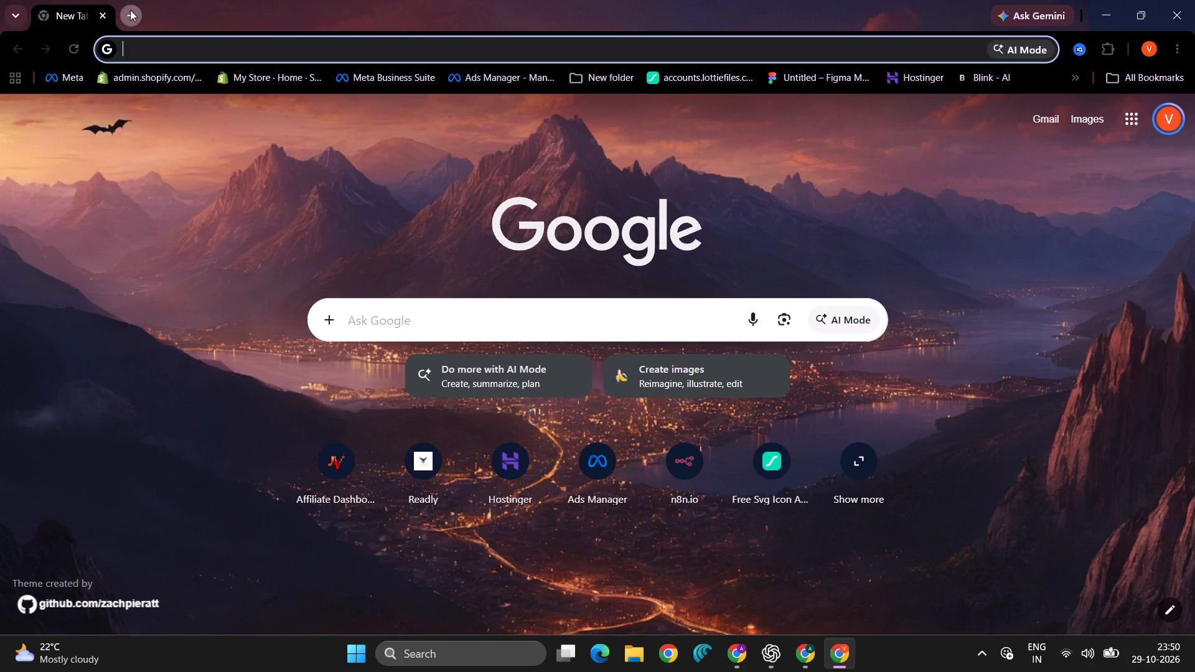
{"action": "left_click", "coordinate": [523, 316]}
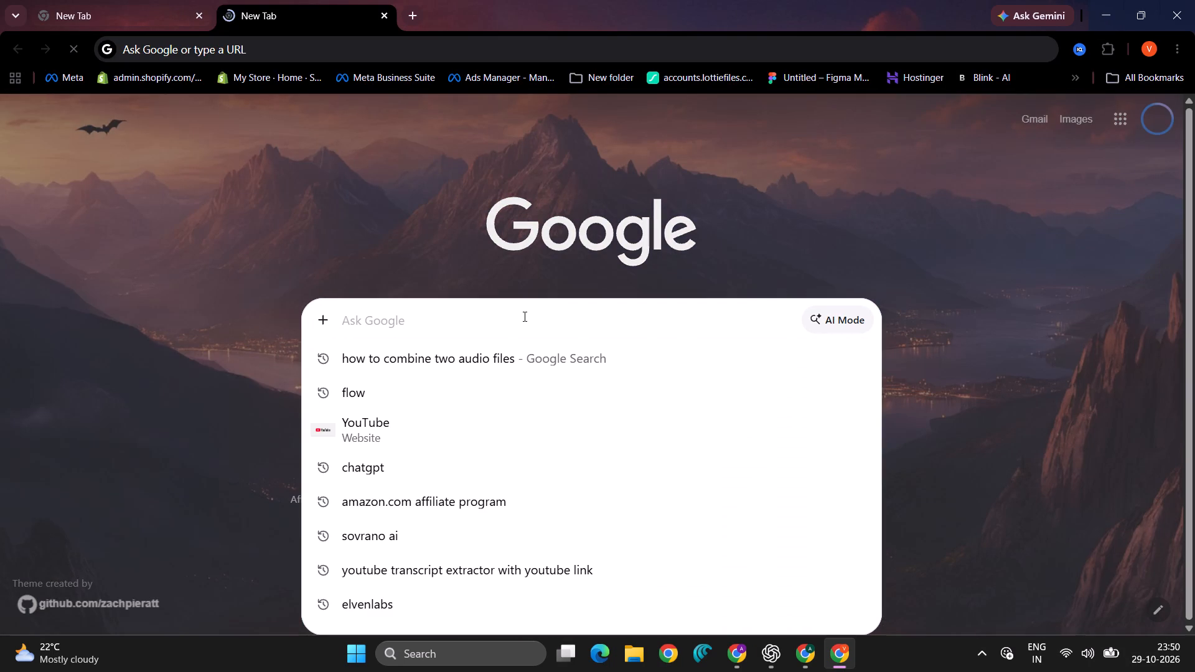